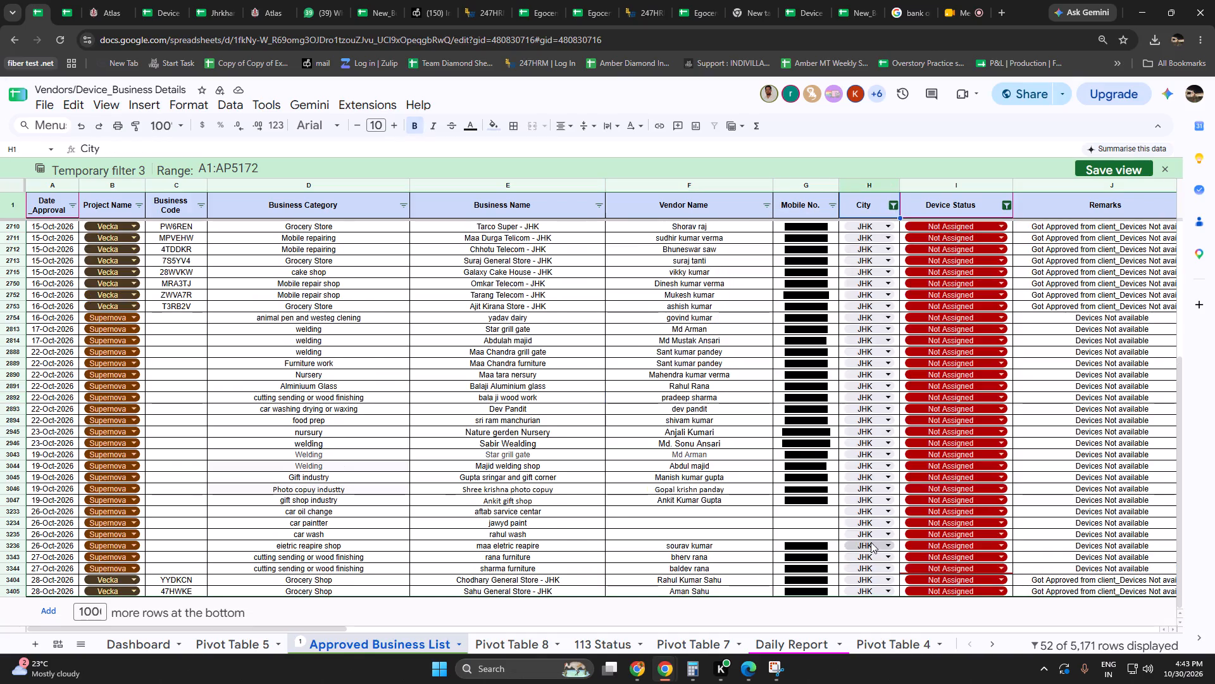
Filter the Device Status column to show only Assigned.
left_click(1004, 202)
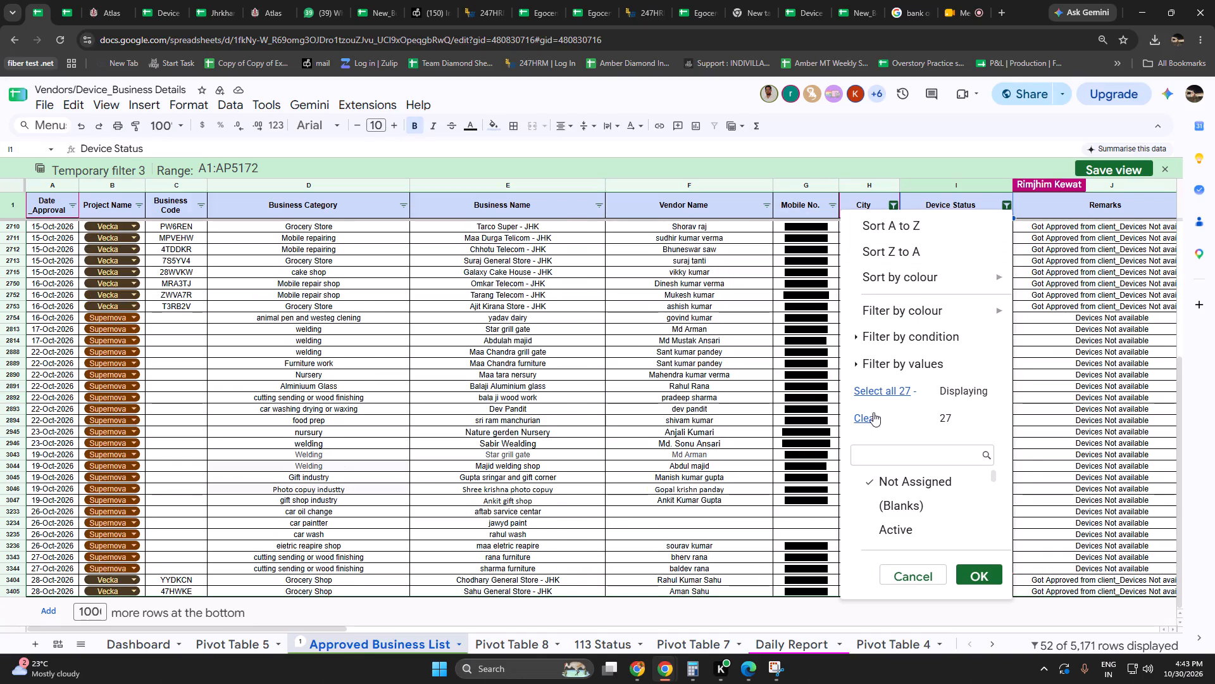
left_click(866, 419)
left_click(892, 459)
type("as")
left_click(914, 472)
left_click(968, 545)
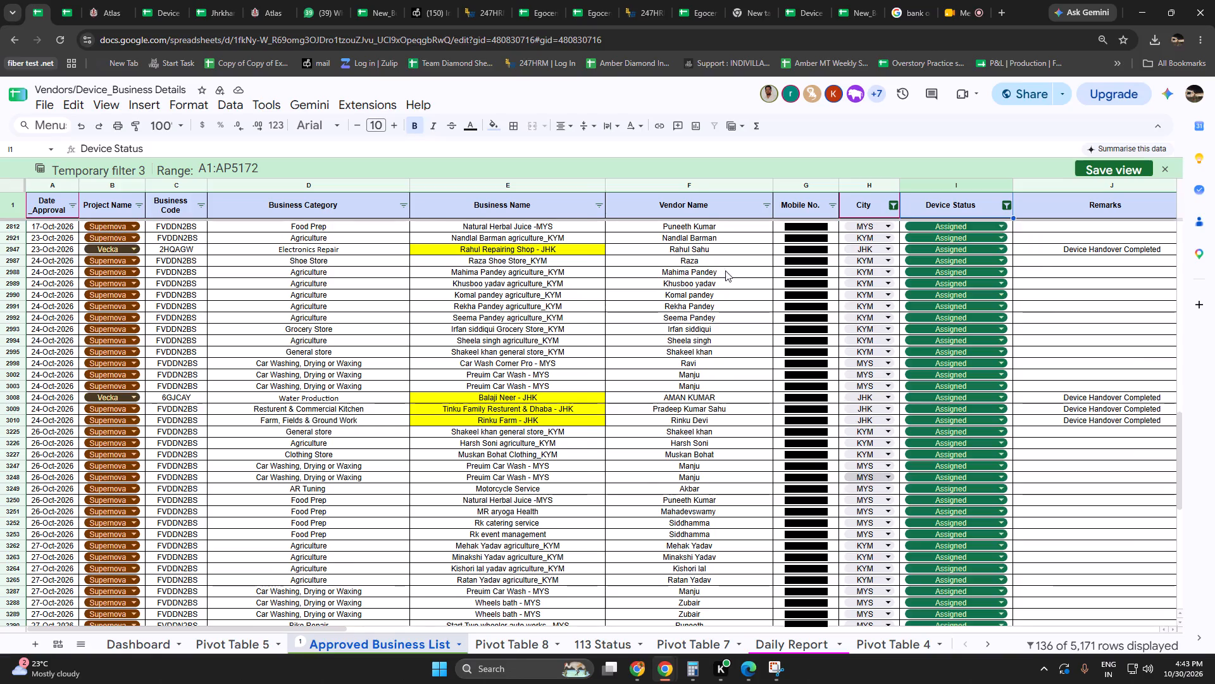
Filter the City column to show only JHK.
left_click(893, 208)
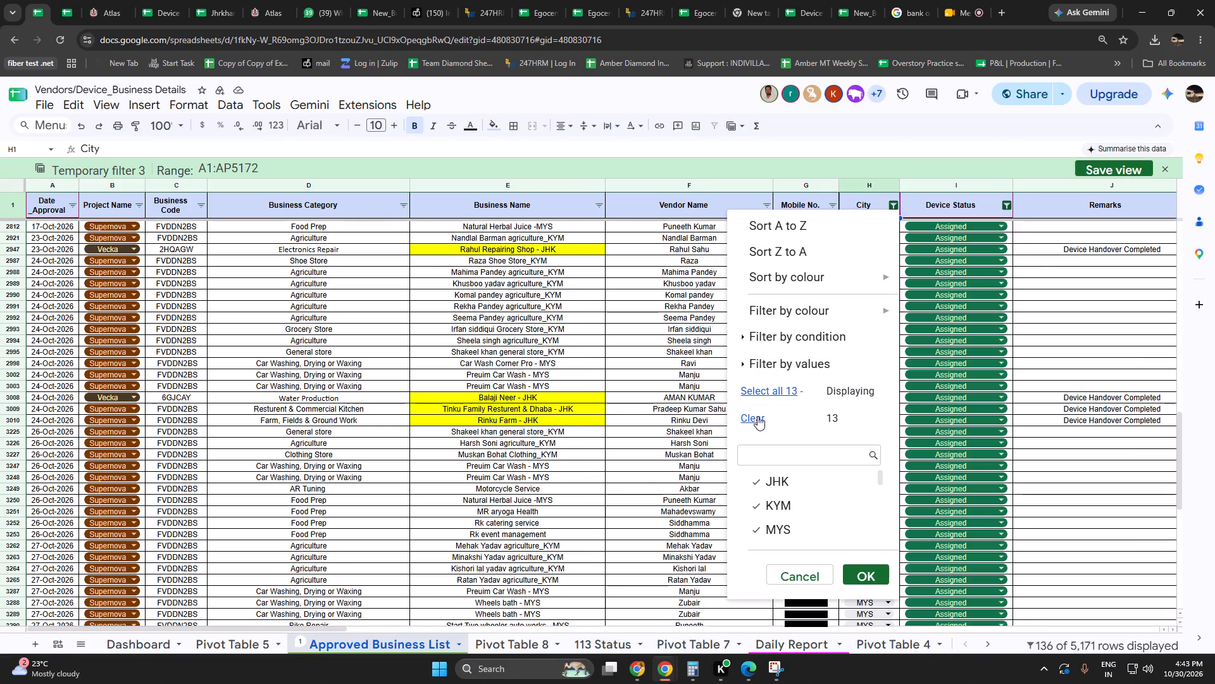
left_click(757, 416)
left_click(771, 486)
left_click(855, 575)
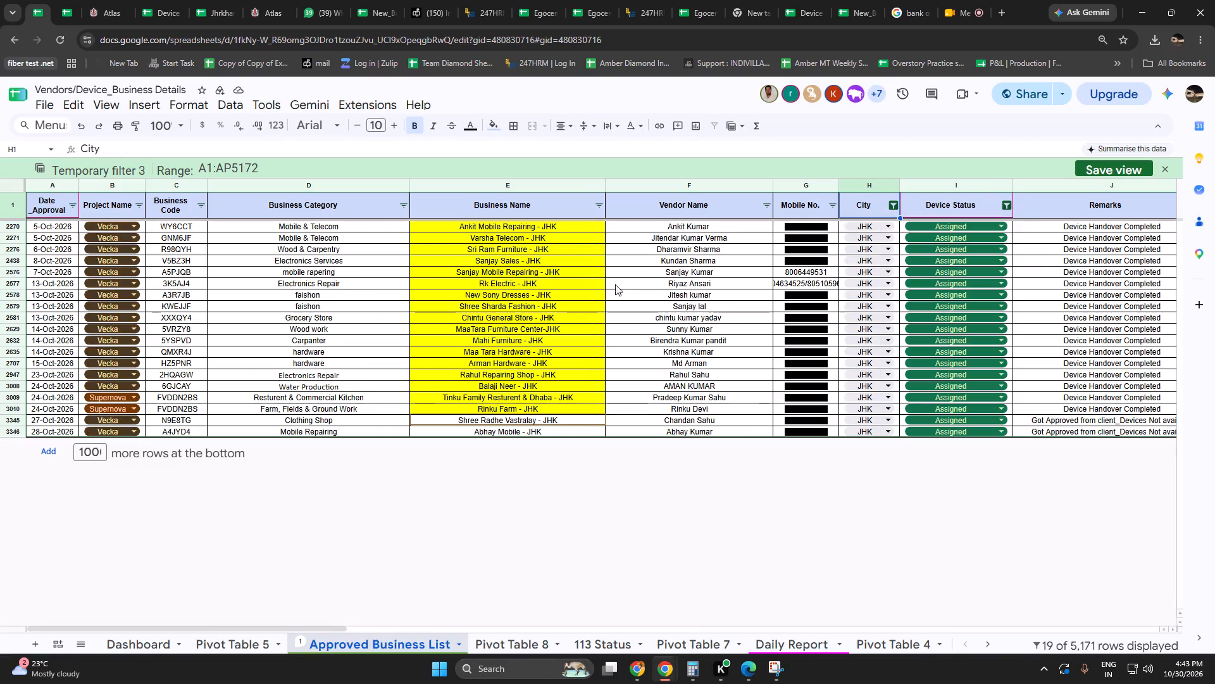
Count the vendor names in the filtered list of assigned JHK businesses.
left_click_drag(680, 230, 682, 435)
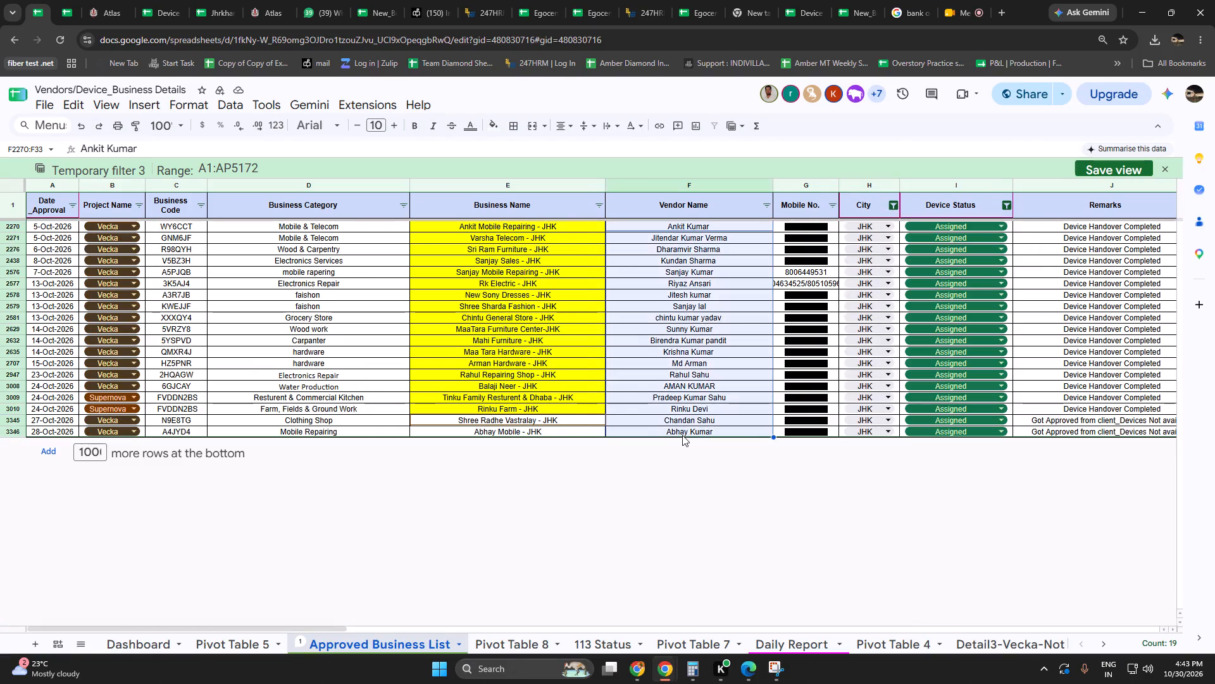
left_click(558, 492)
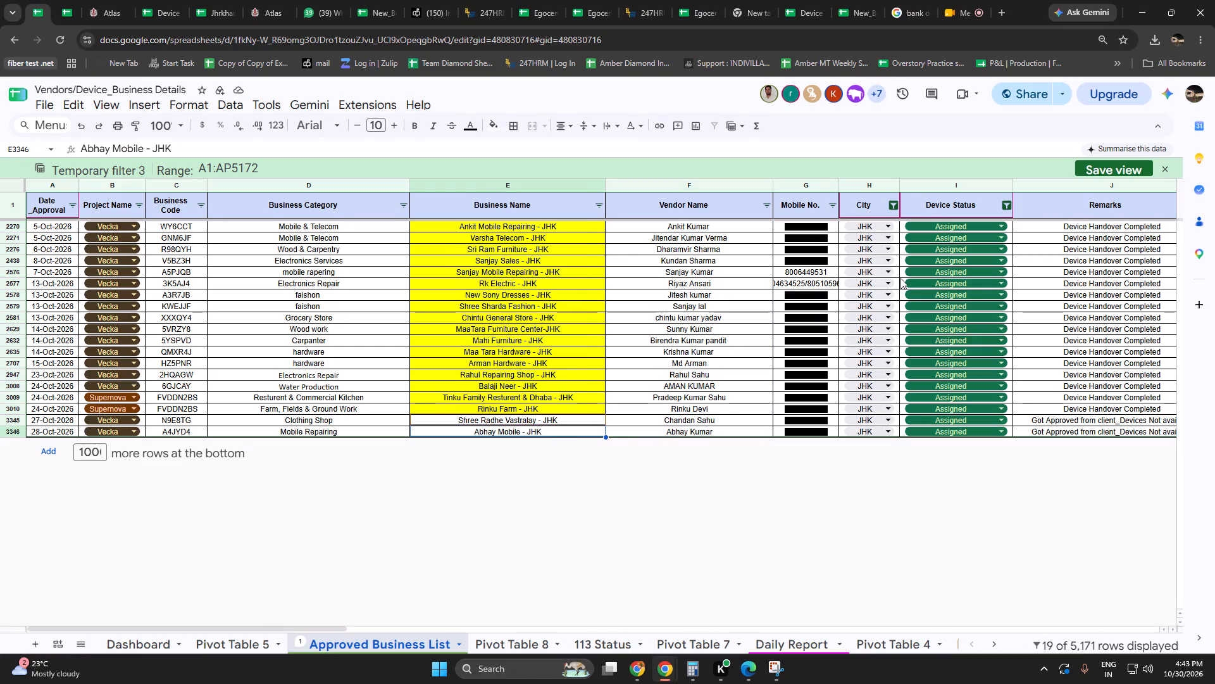
Switch the Device Status filter from Assigned to only Not Assigned.
left_click(1007, 203)
left_click(877, 483)
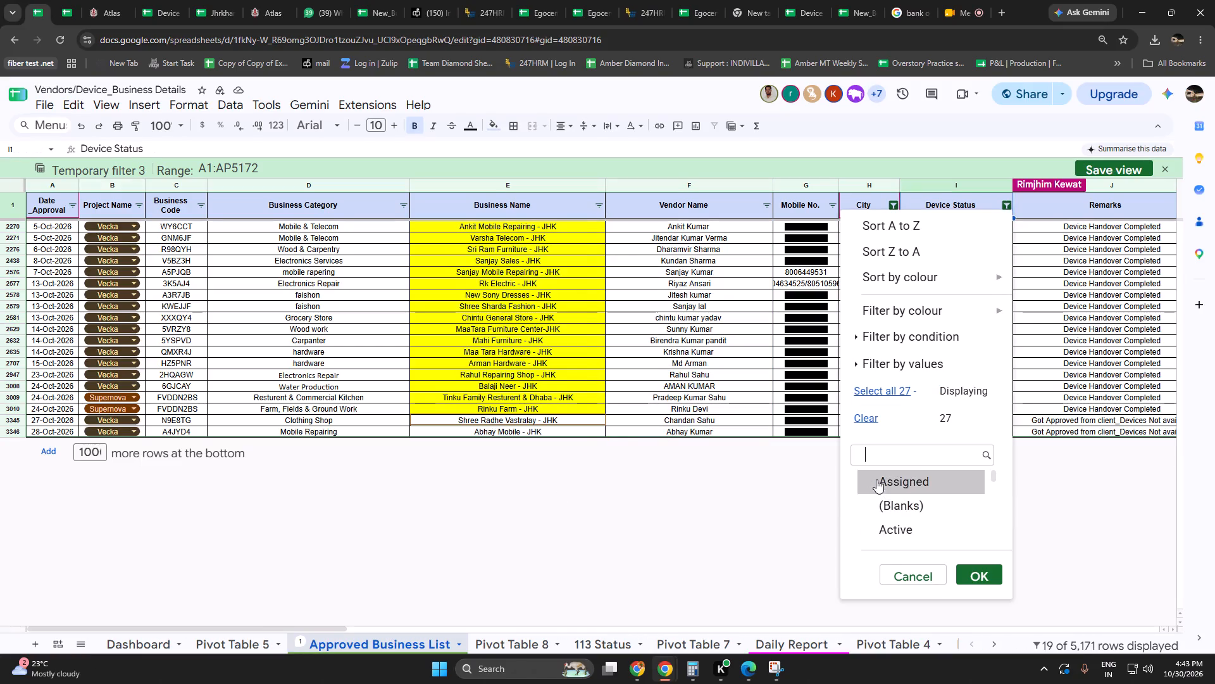
left_click(876, 455)
type("no")
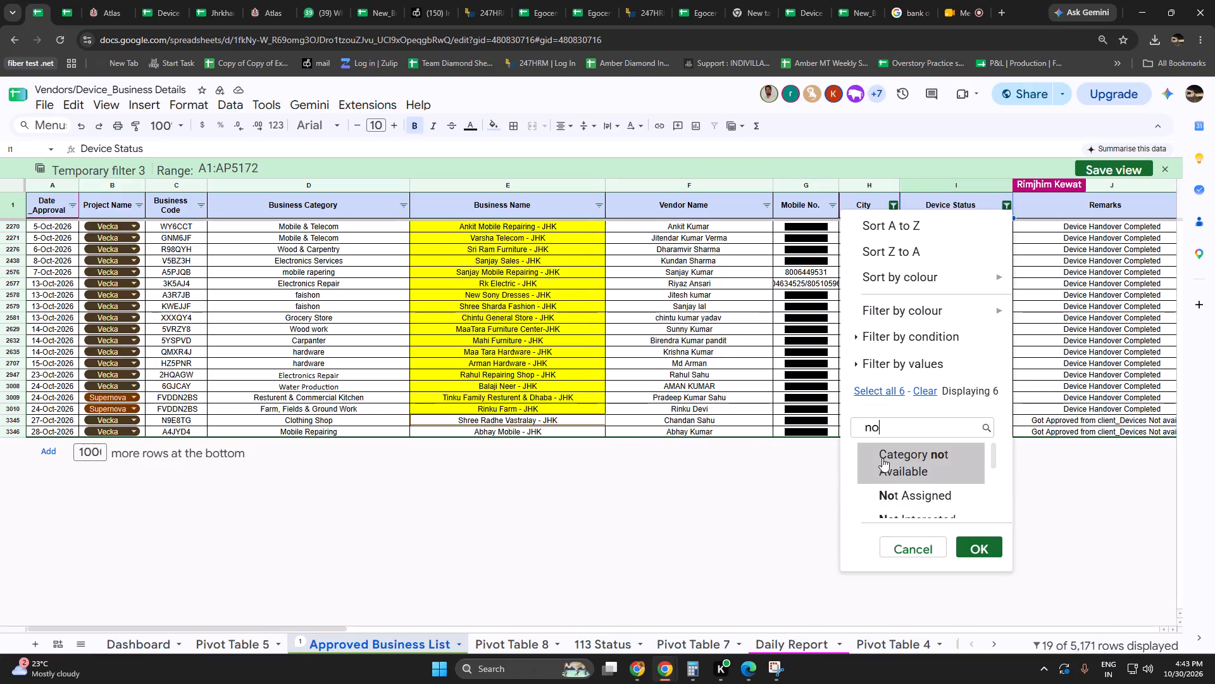
key("t")
left_click(906, 490)
left_click(974, 558)
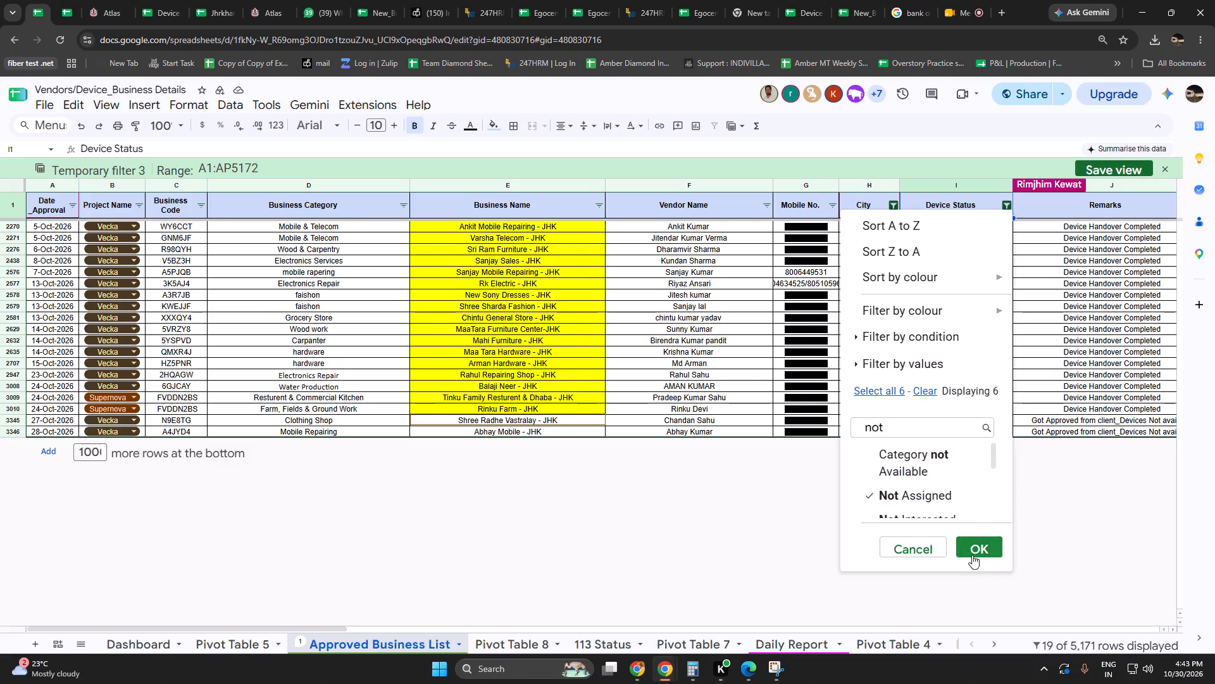
left_click(972, 555)
Find "sahu g" in the sheet and set the Device Status of Sahu General Store - JHK to Assigned.
key("ctrl+f")
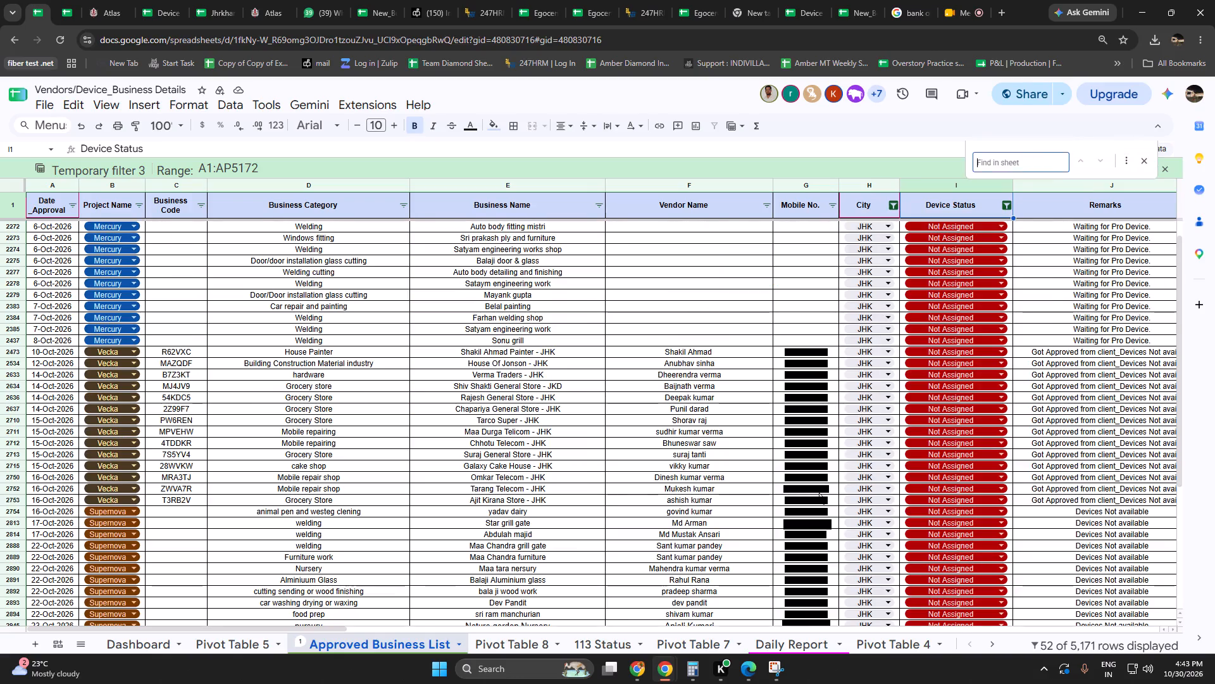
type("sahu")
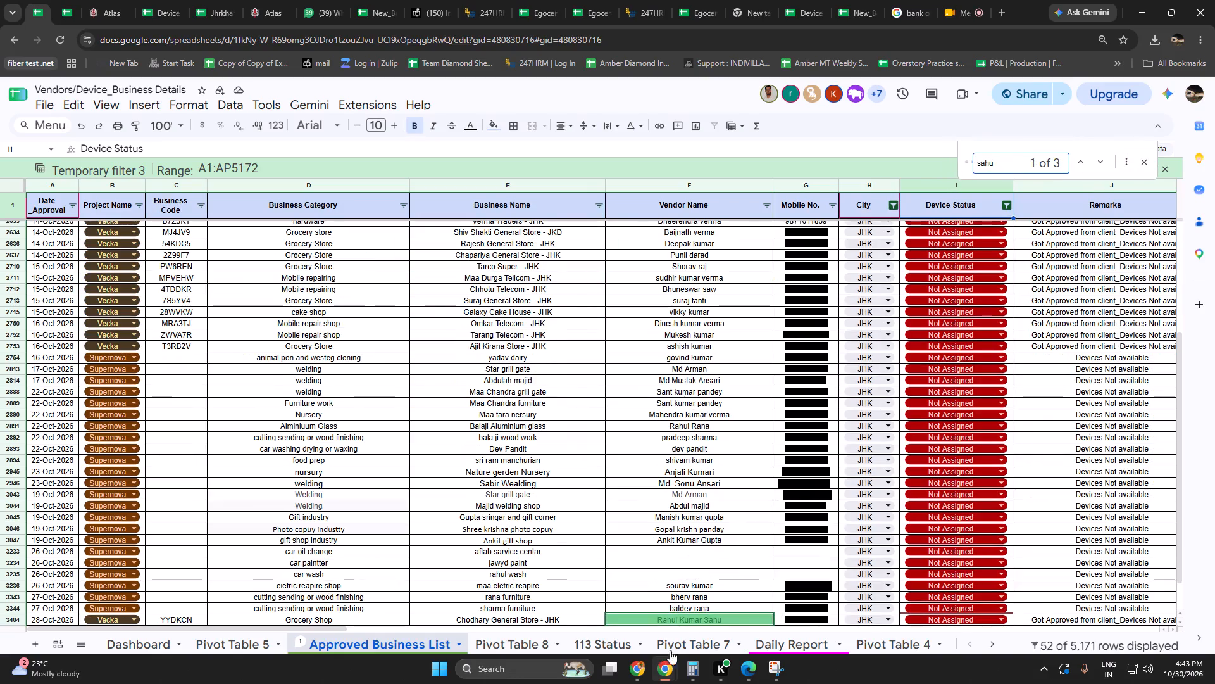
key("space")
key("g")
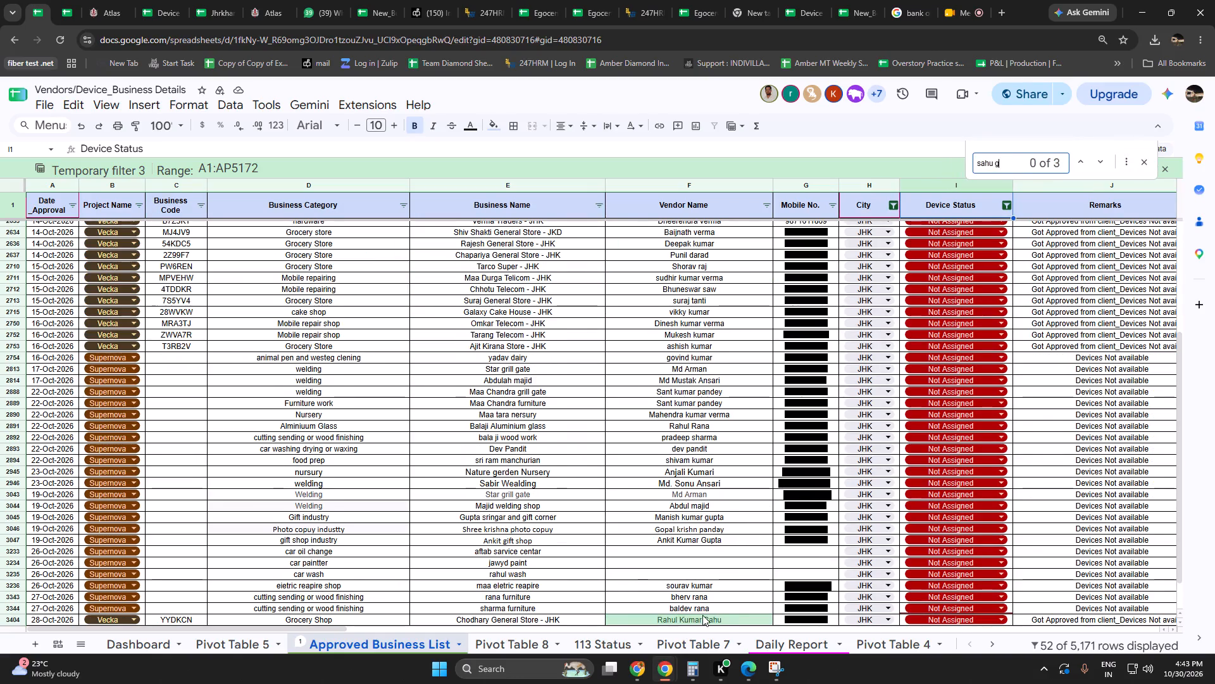
left_click(935, 620)
left_click(937, 144)
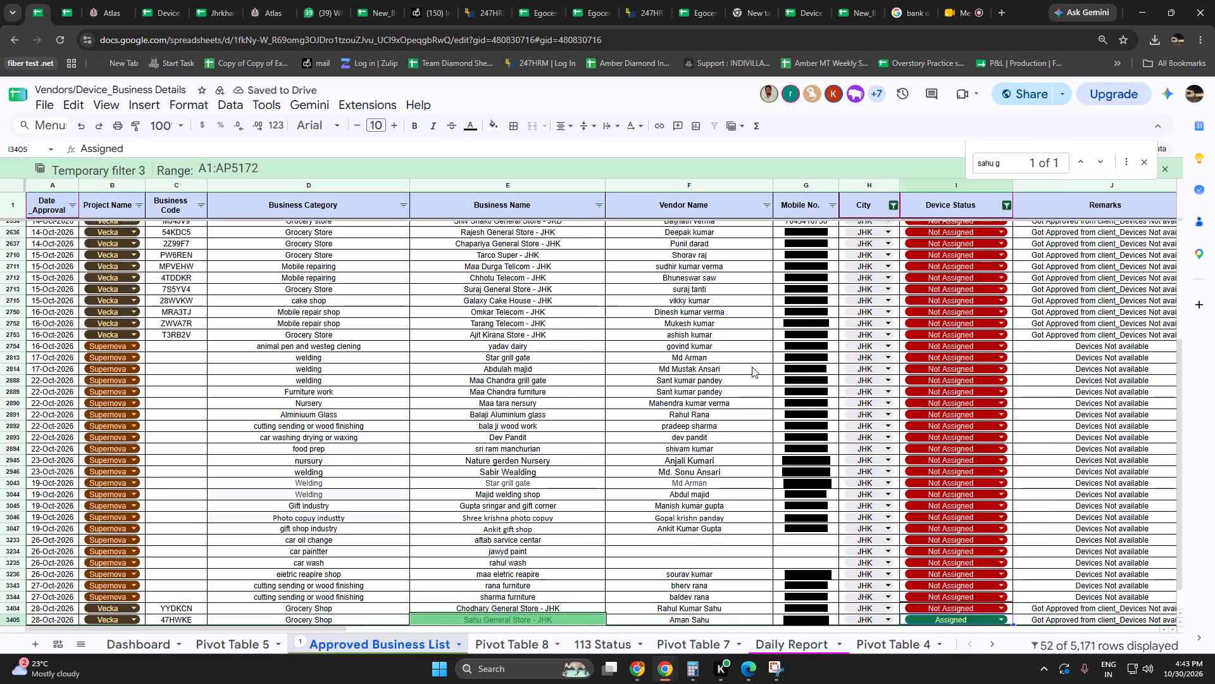
Switch the Device Status filter from Not Assigned back to only Assigned.
left_click(1006, 203)
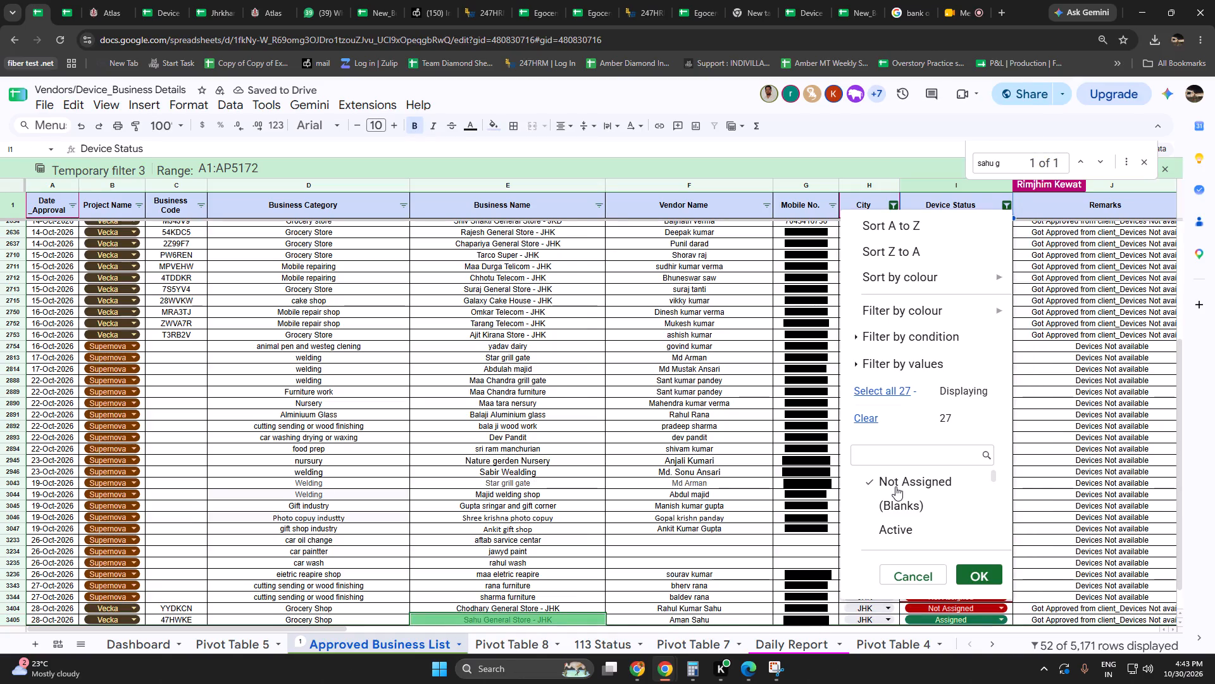
left_click(895, 486)
left_click(901, 458)
type("as")
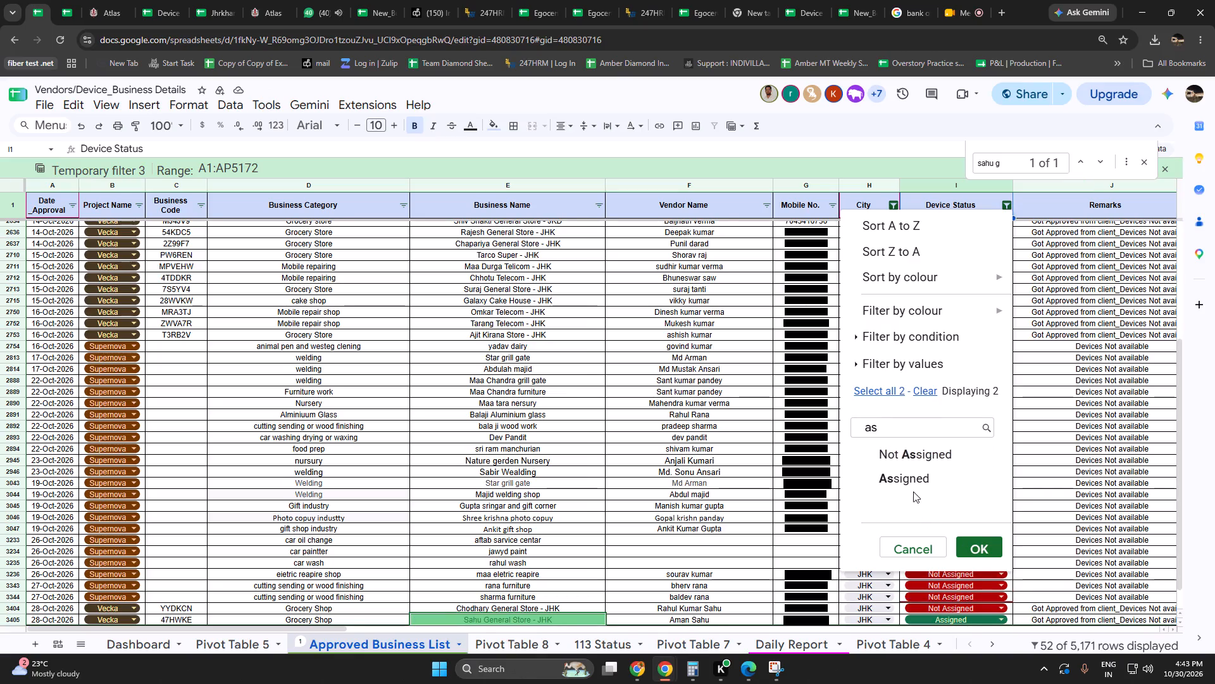
left_click(913, 488)
left_click(985, 541)
left_click(795, 501)
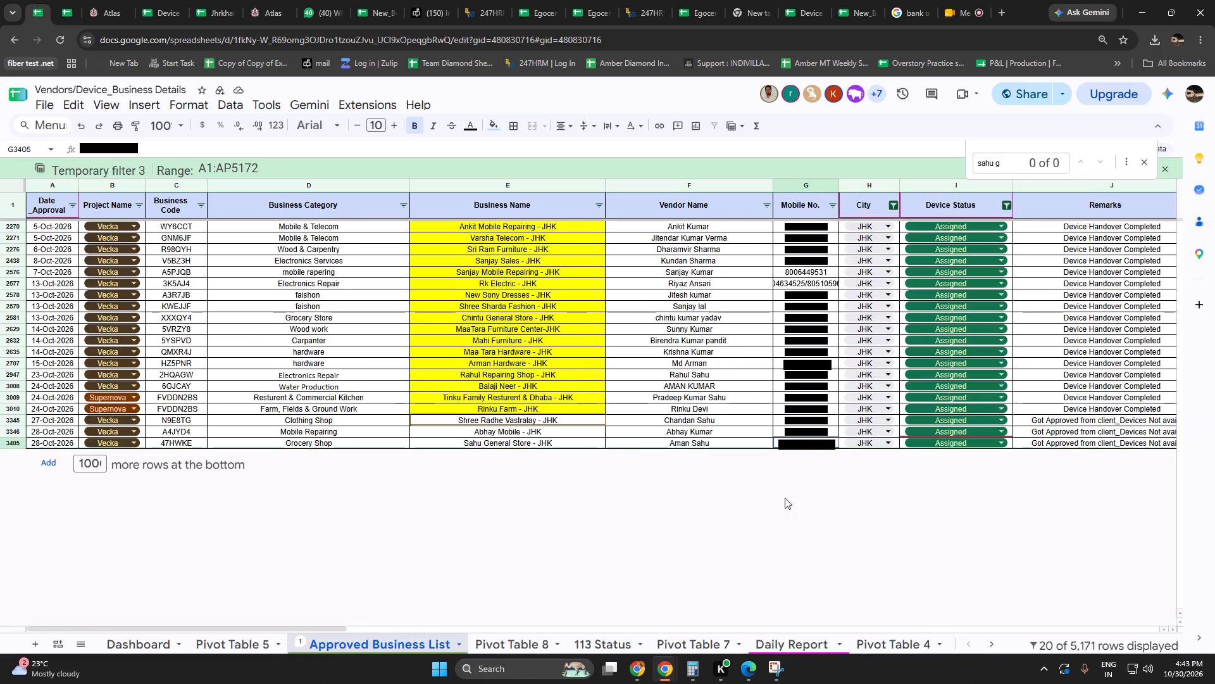
Count the vendor names in the updated list of assigned JHK businesses.
left_click_drag(637, 230, 663, 446)
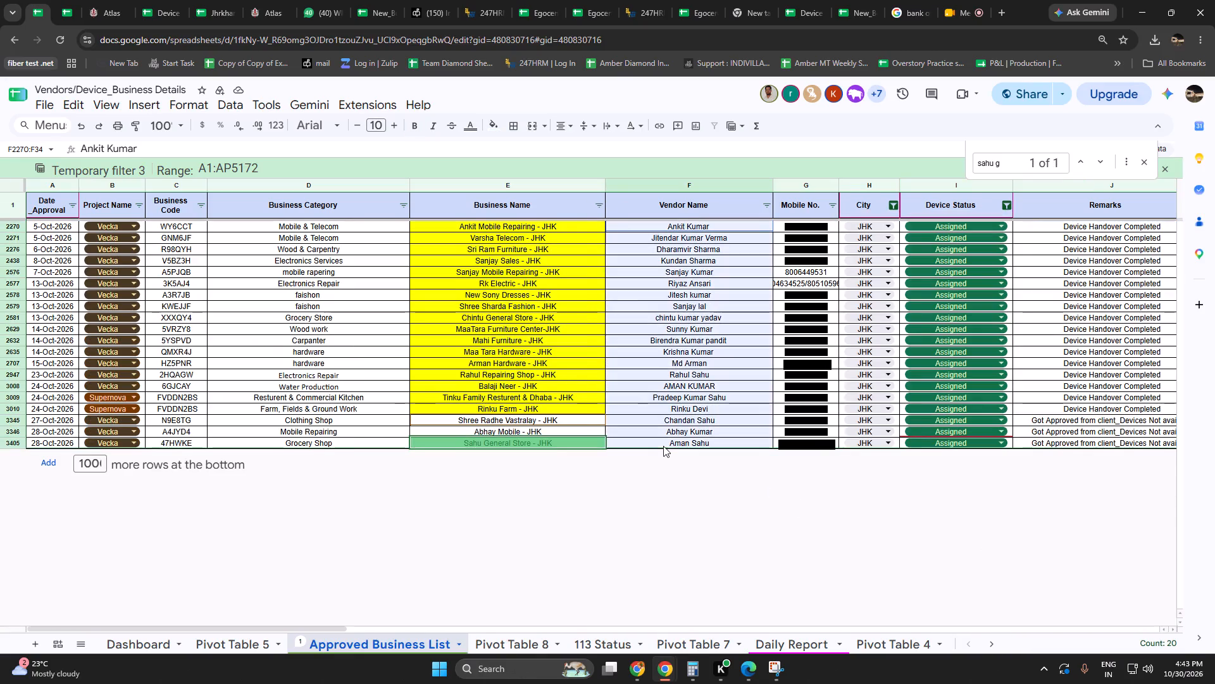
left_click_drag(663, 446, 665, 448)
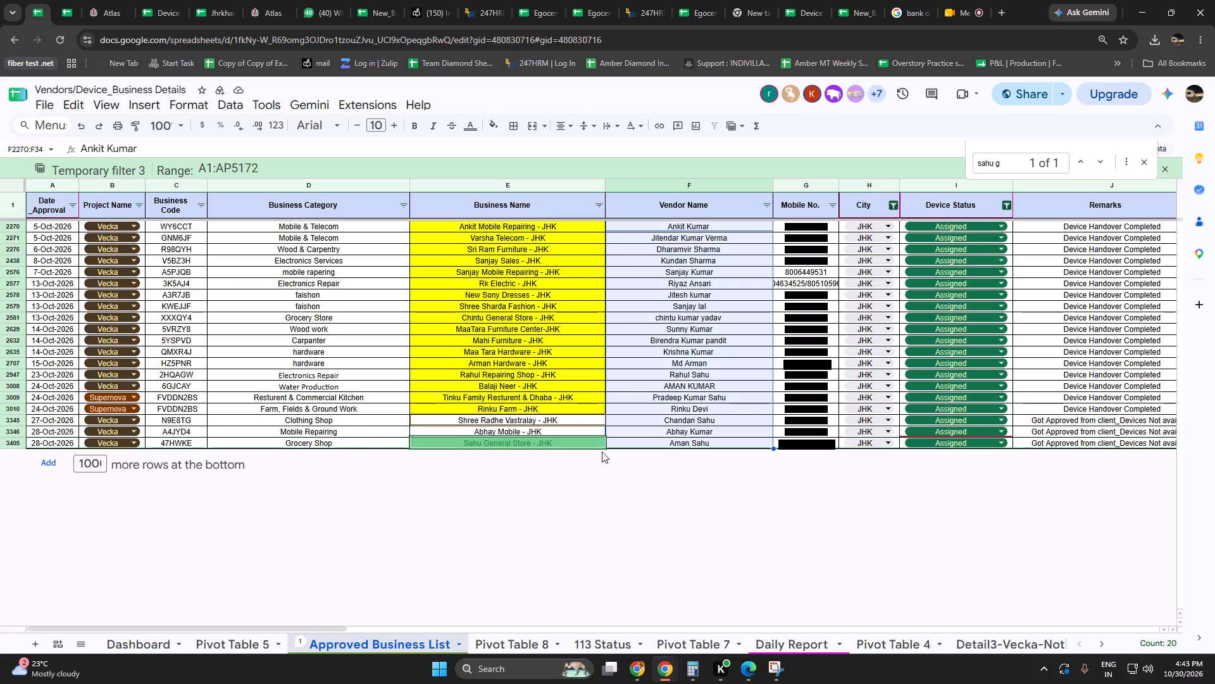
Fill the Business Name cells of all listed assigned JHK rows with yellow.
left_click_drag(532, 232, 516, 450)
left_click(489, 122)
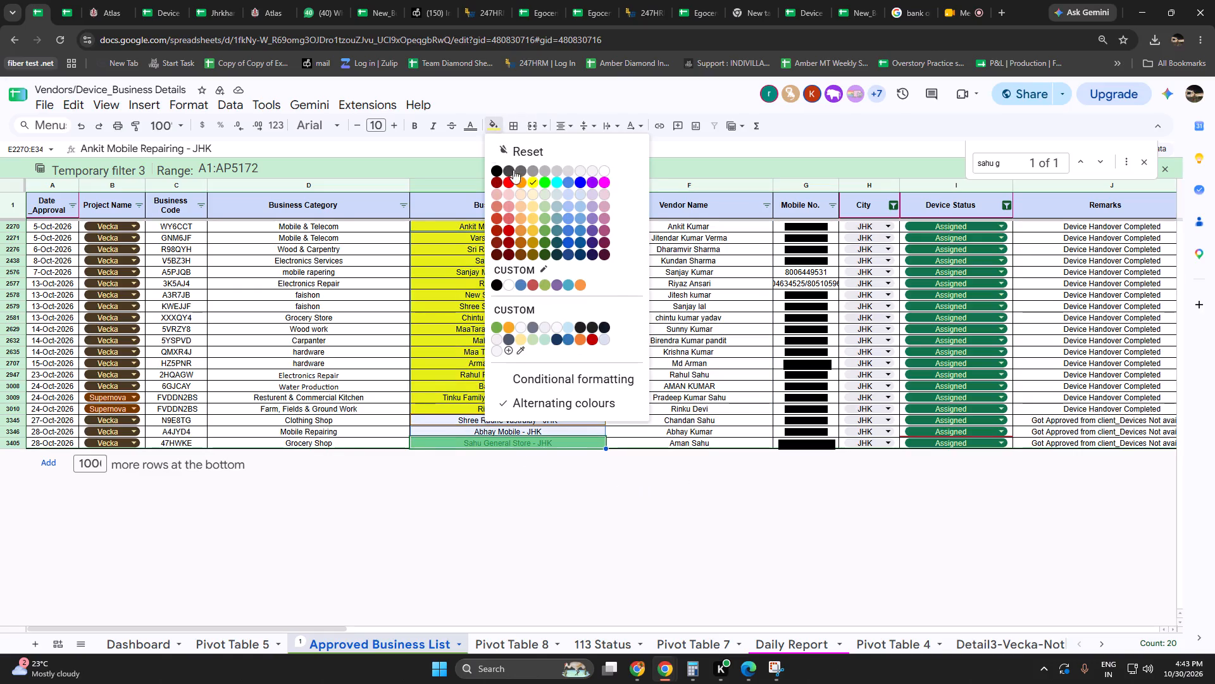
left_click(533, 181)
left_click(516, 483)
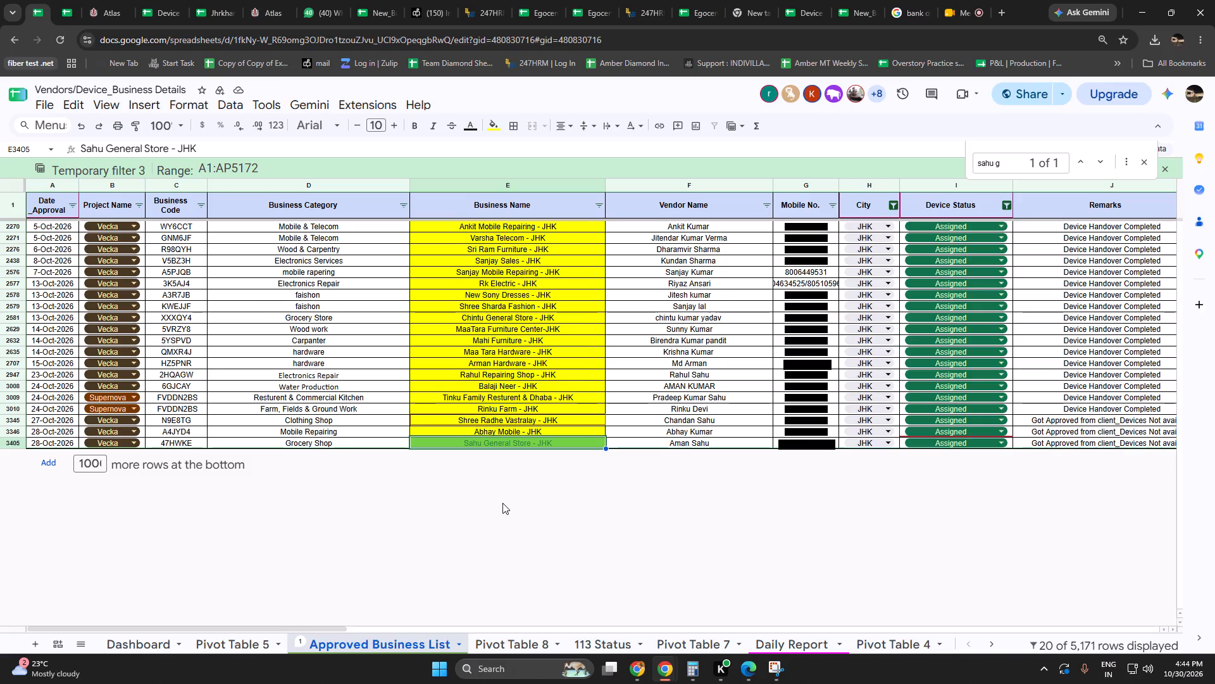
double_click(502, 503)
left_click(671, 459)
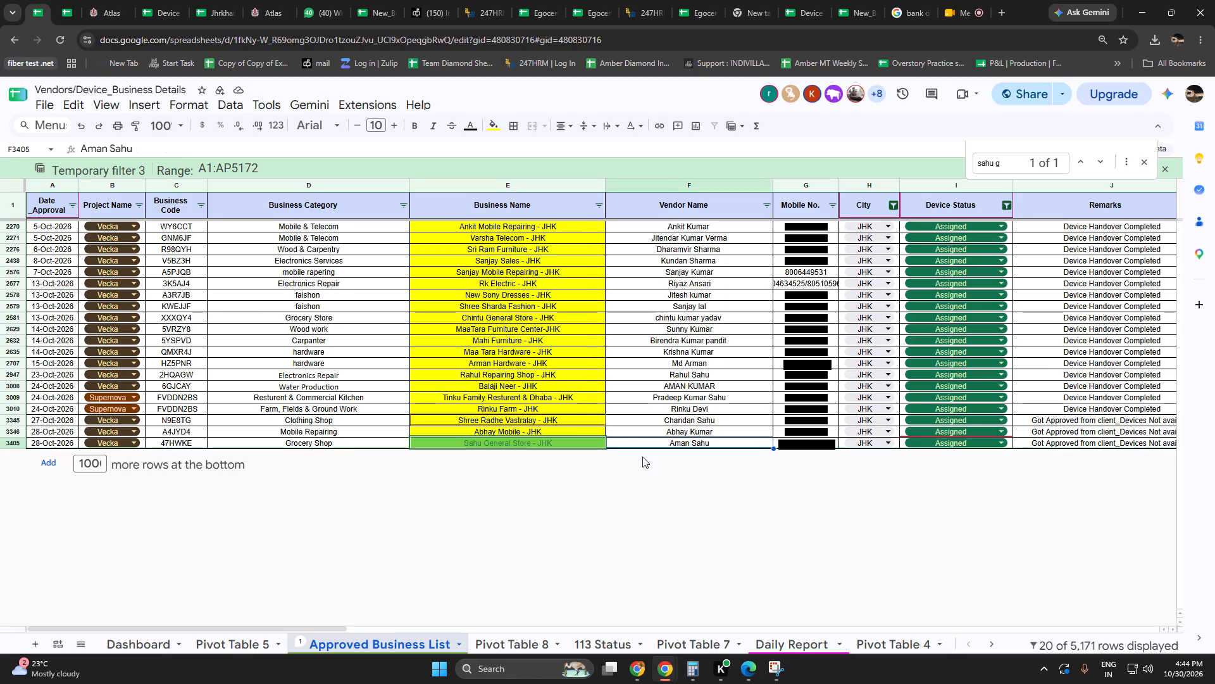
left_click(637, 411)
left_click(673, 498)
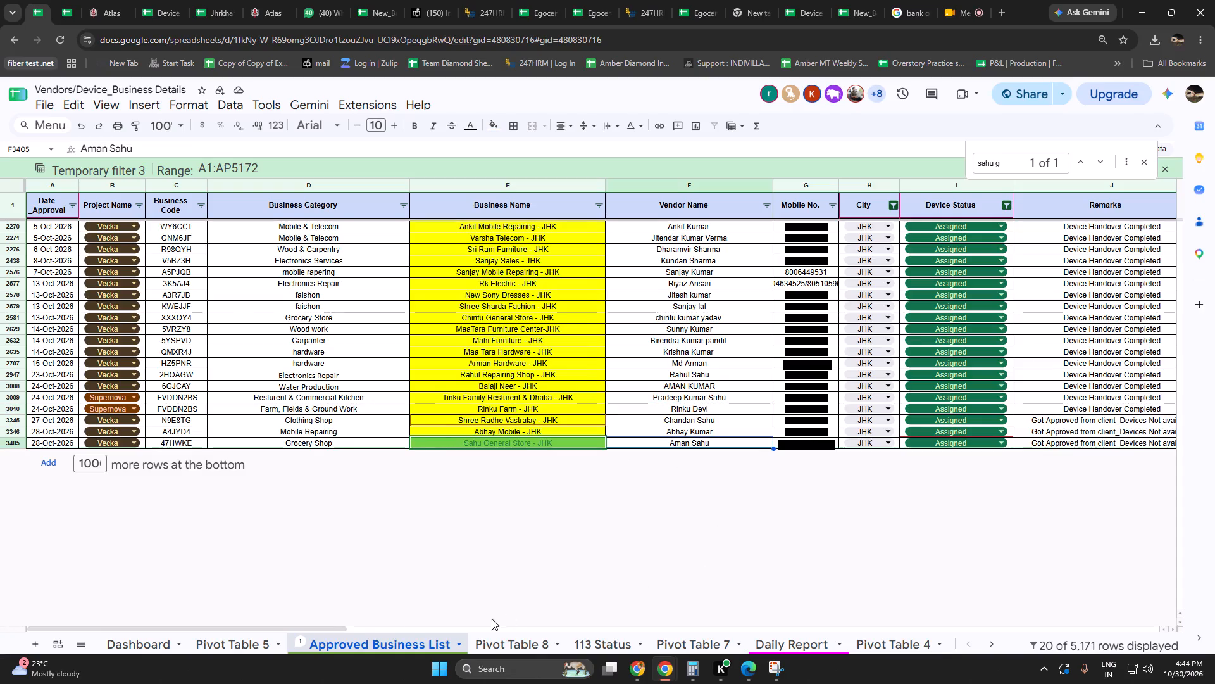
Enter 30-Oct-2026 as the device assigned date for Shree Radhe Vastralay, Abhay Mobile and Sahu General Store, and check the three date cells.
left_click_drag(329, 631, 311, 627)
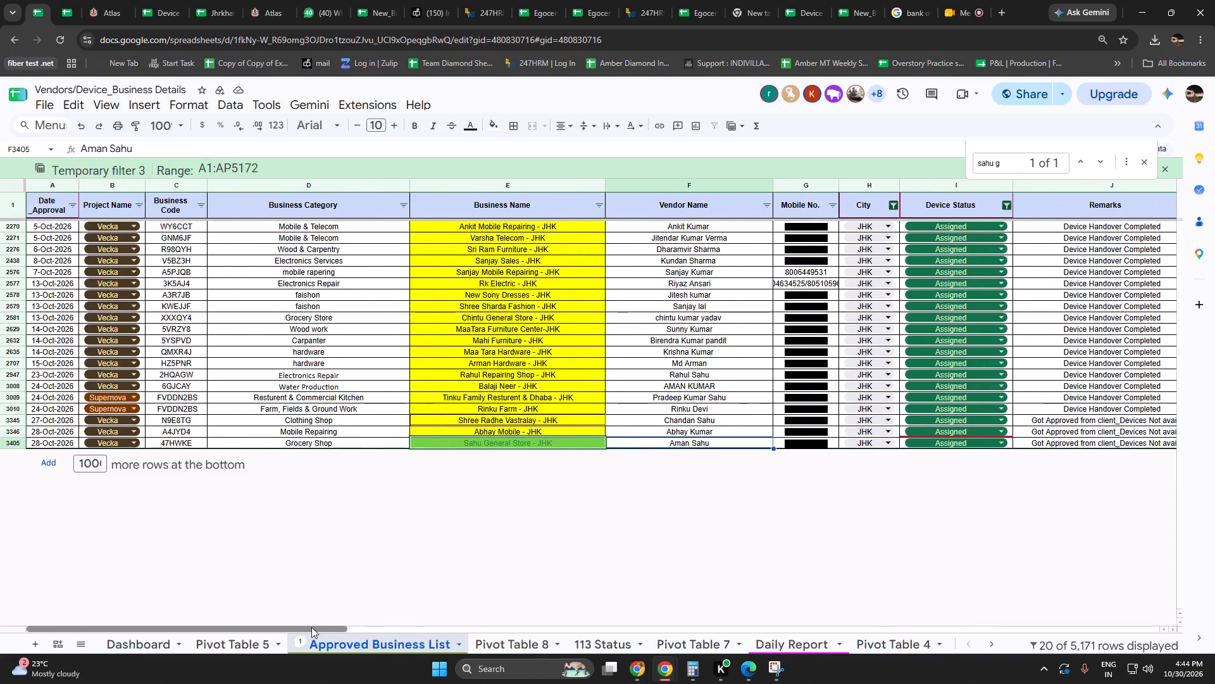
left_click_drag(311, 627, 471, 607)
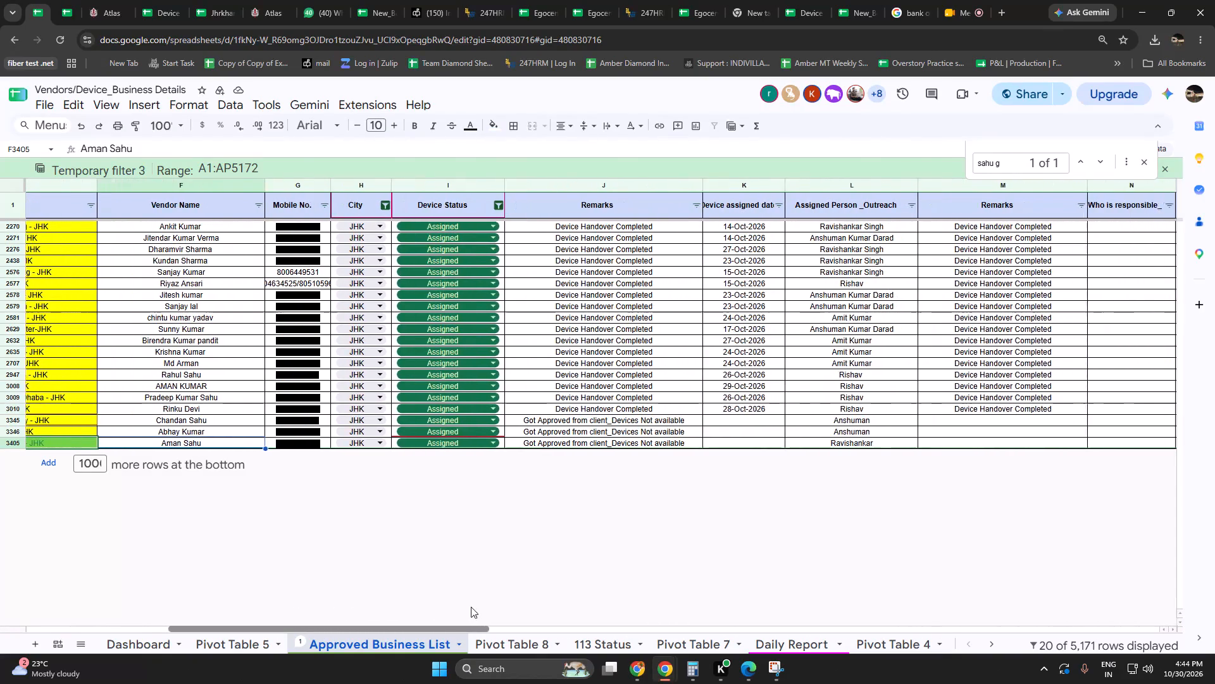
left_click_drag(471, 607, 524, 607)
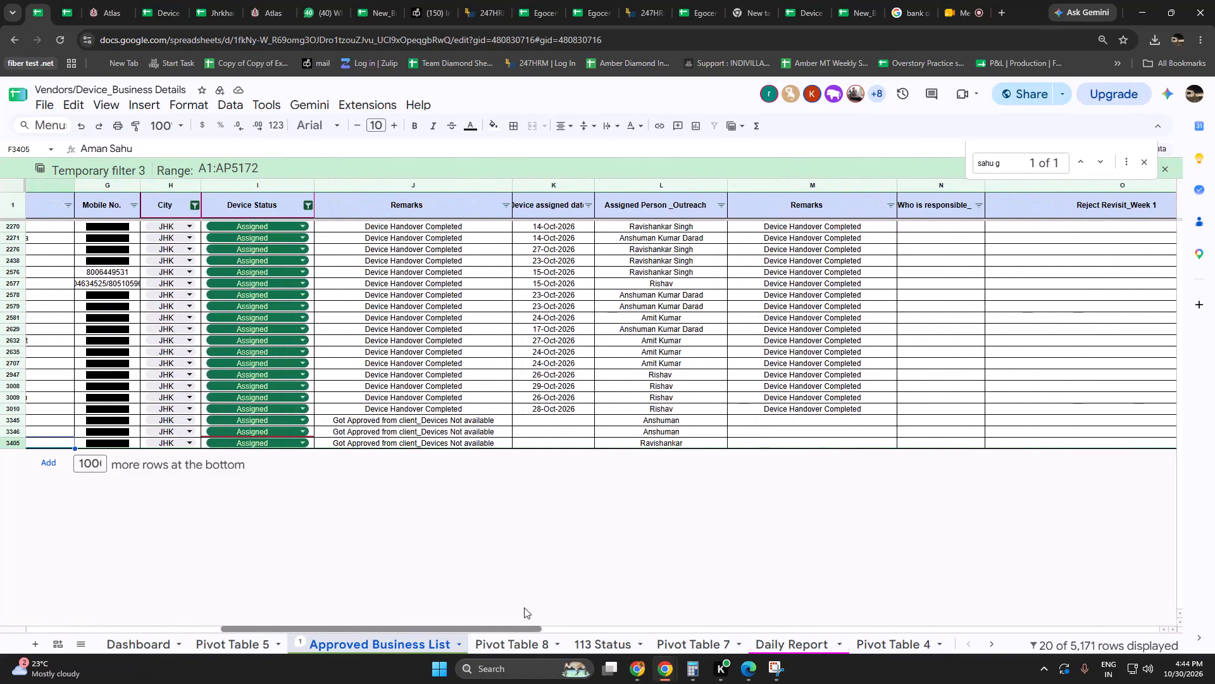
left_click_drag(524, 607, 416, 598)
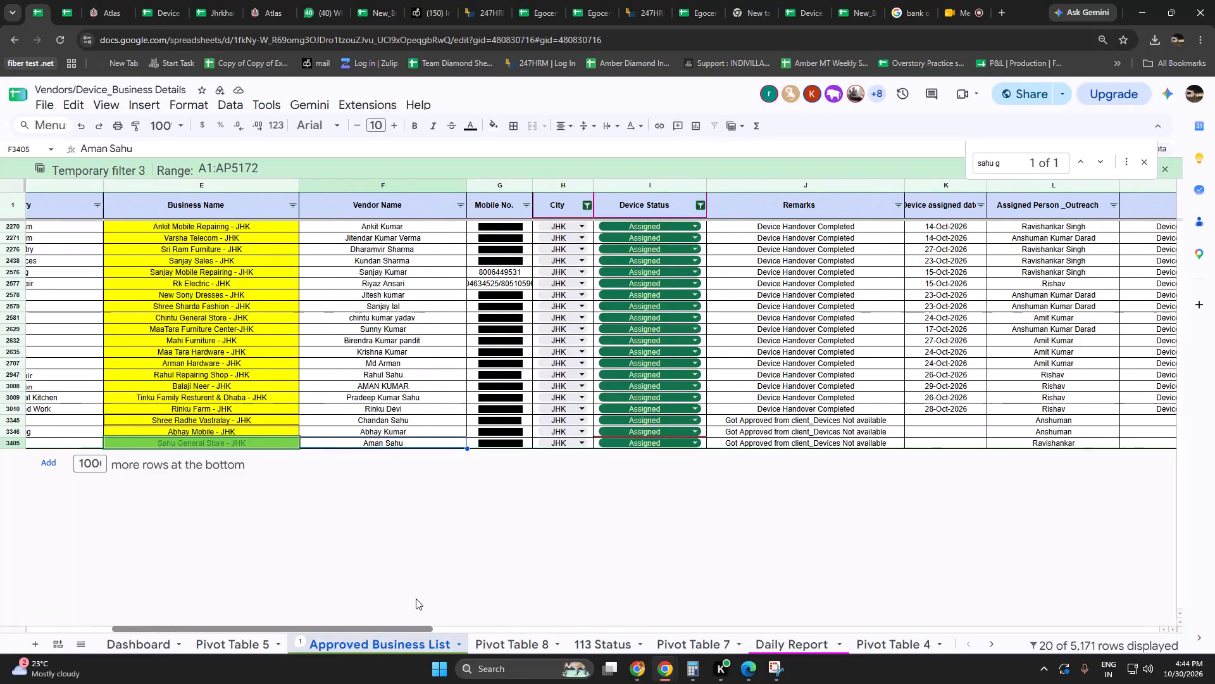
left_click_drag(416, 598, 446, 597)
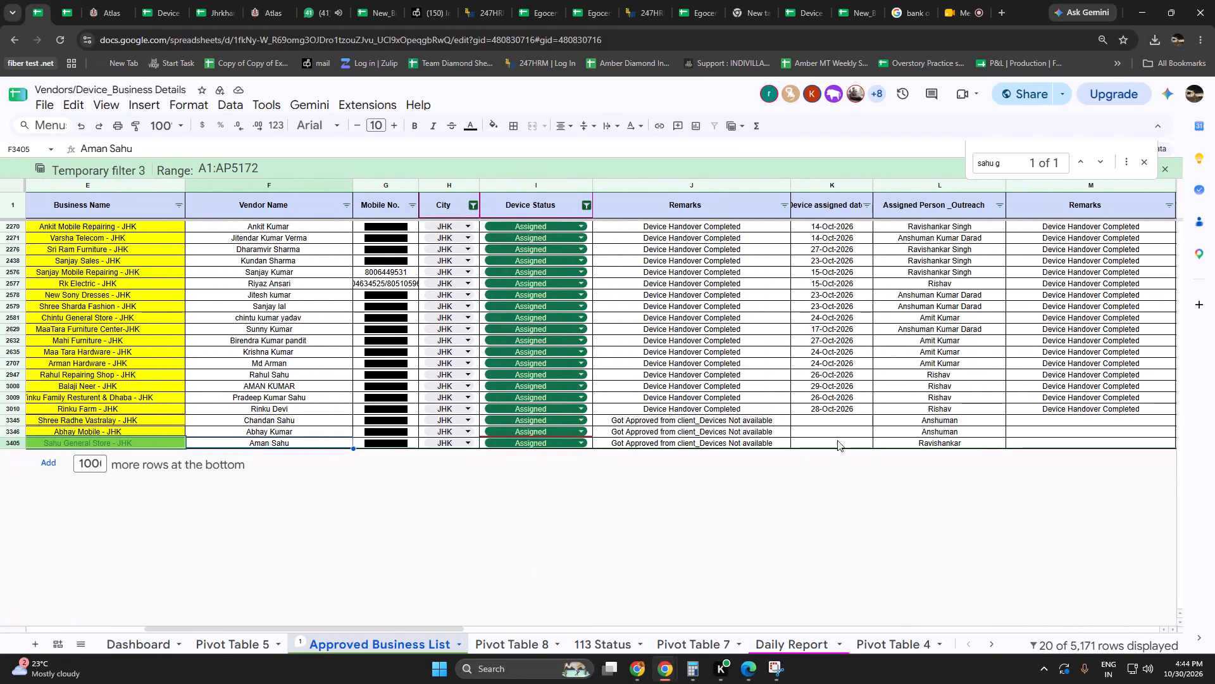
left_click(833, 424)
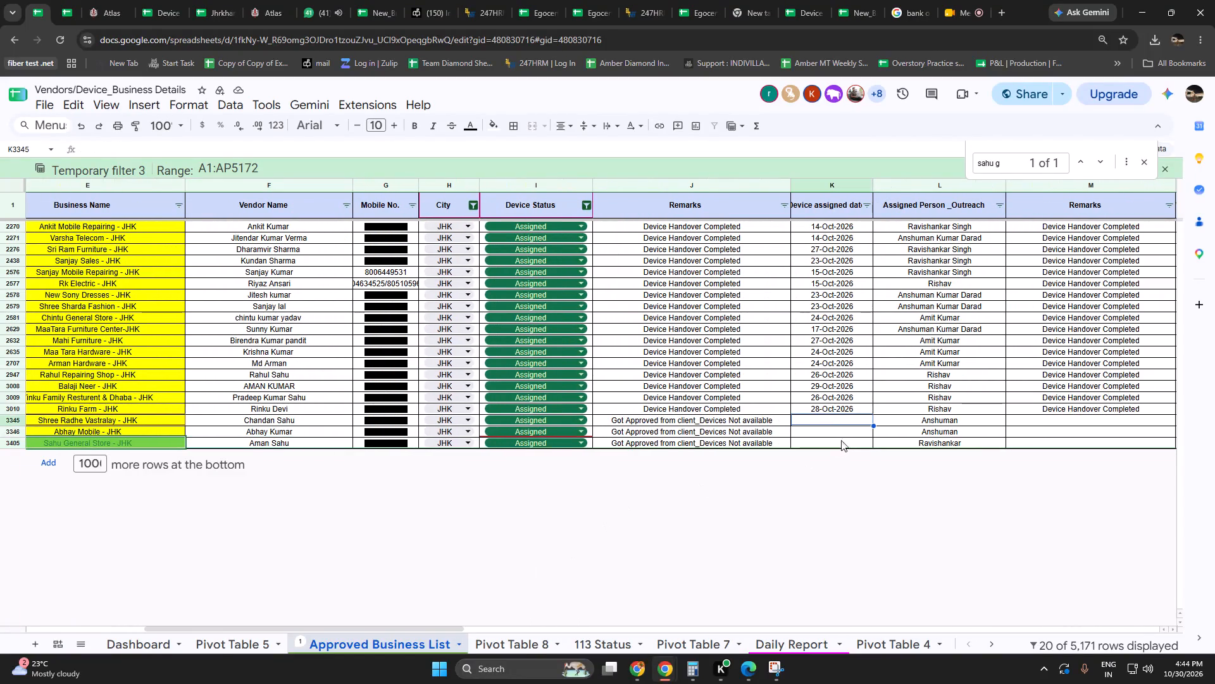
key("ctrl+semicolon")
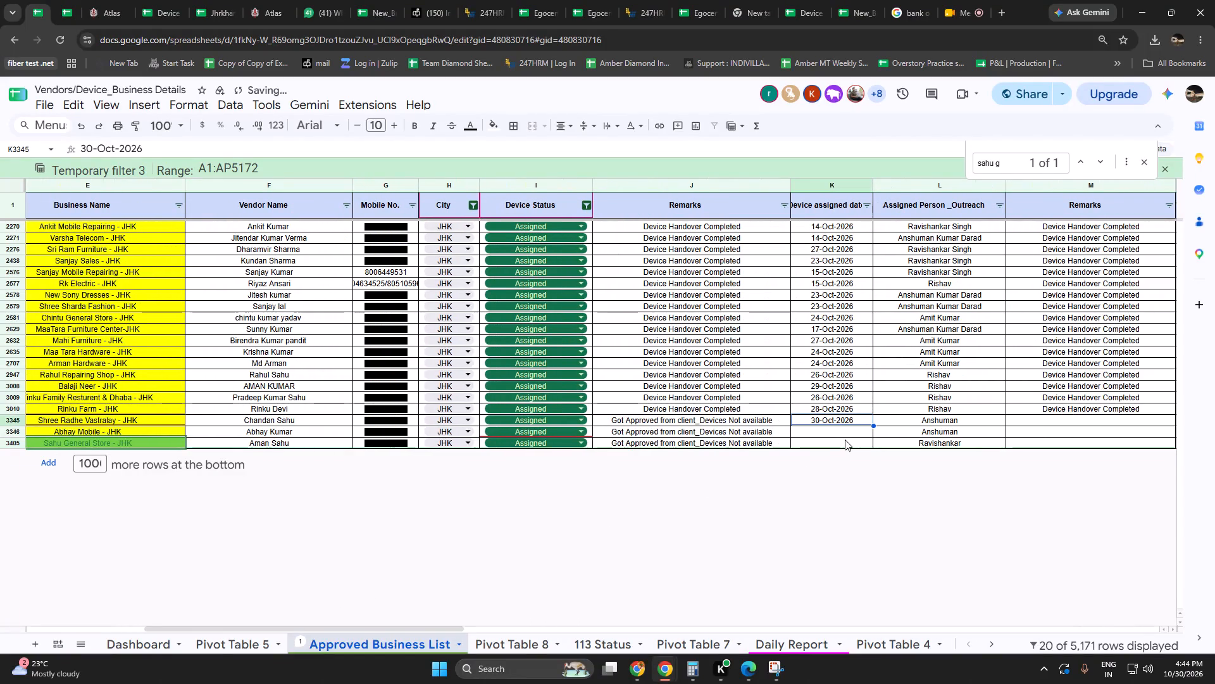
key("Down")
key("ctrl+semicolon")
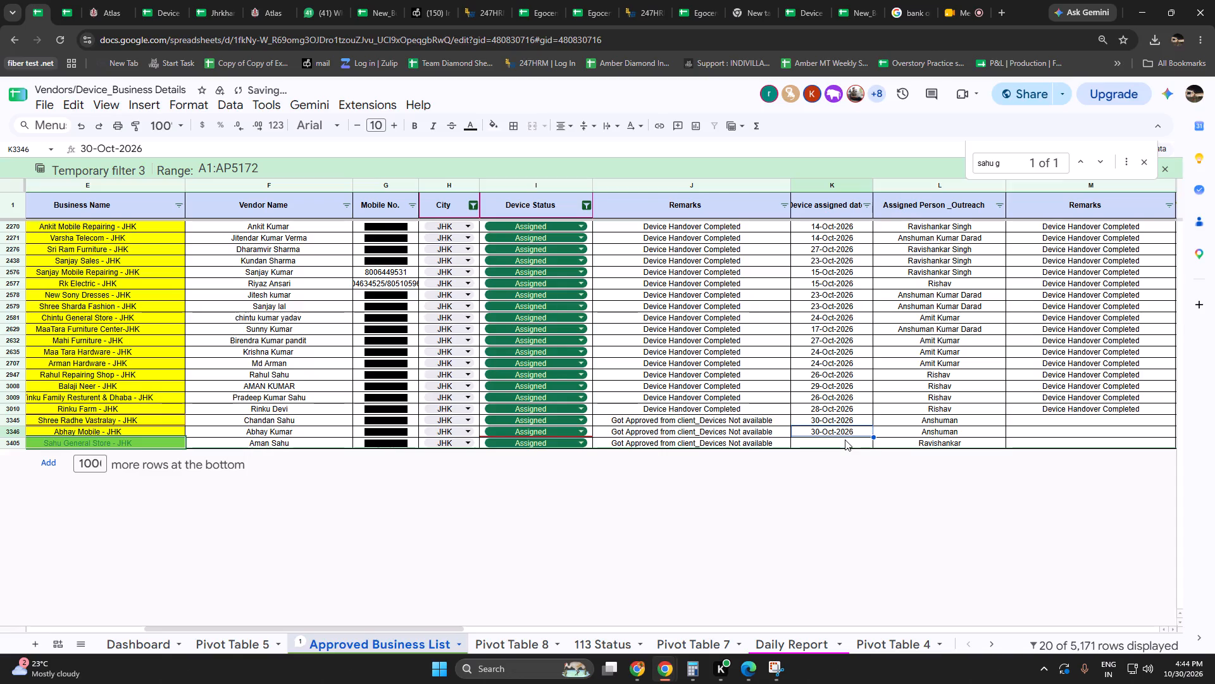
key("Down")
key("ctrl+semicolon")
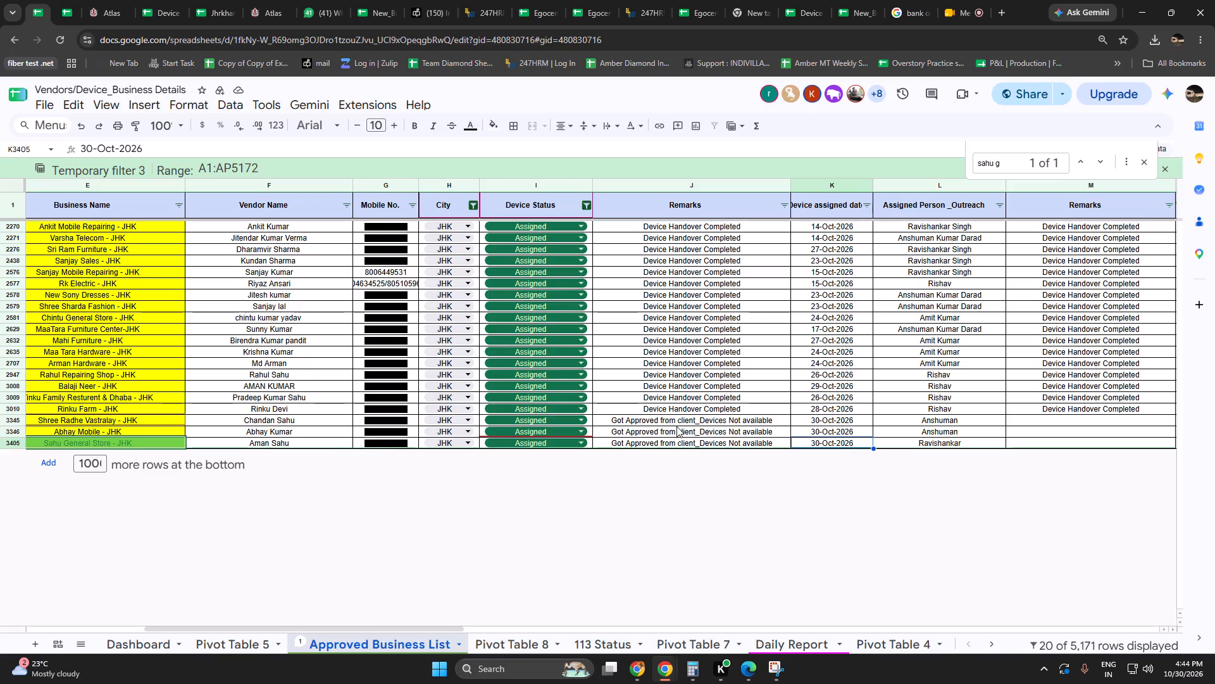
left_click(799, 501)
left_click_drag(825, 419, 826, 451)
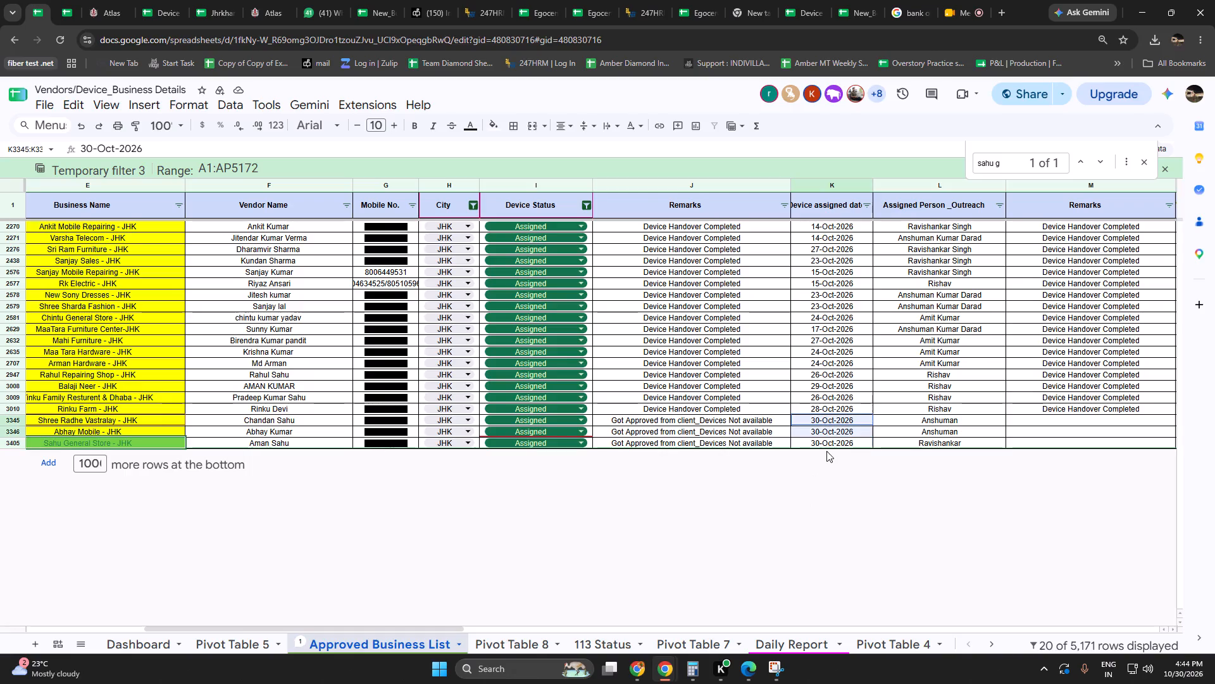
left_click_drag(826, 451, 826, 453)
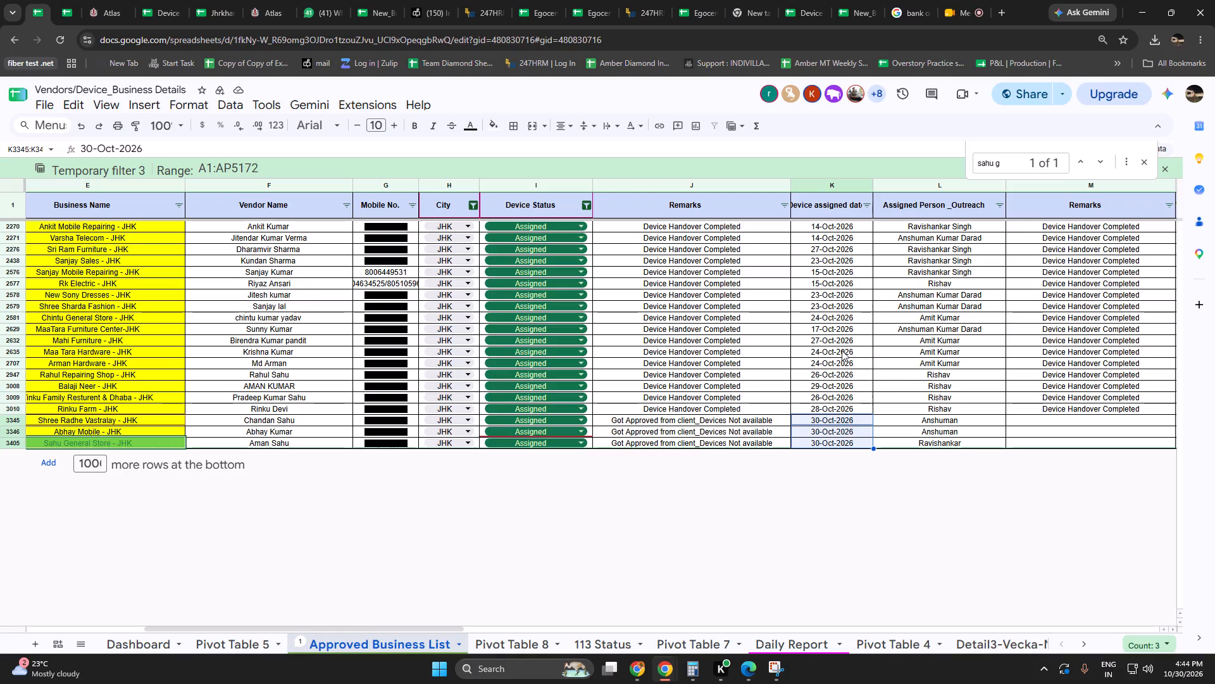
left_click(789, 529)
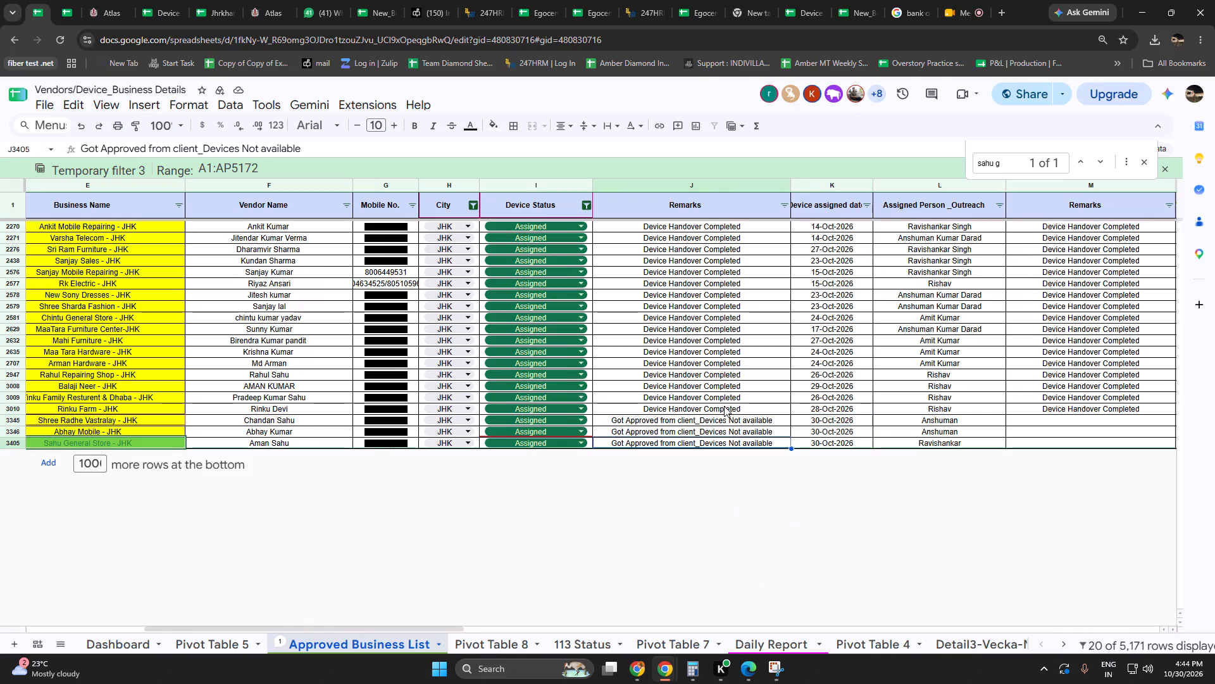
Fill "Device Handover Completed" down from the Rinku Farm row to the last three rows of Remarks column J.
left_click_drag(724, 404, 722, 440)
key("ctrl+d")
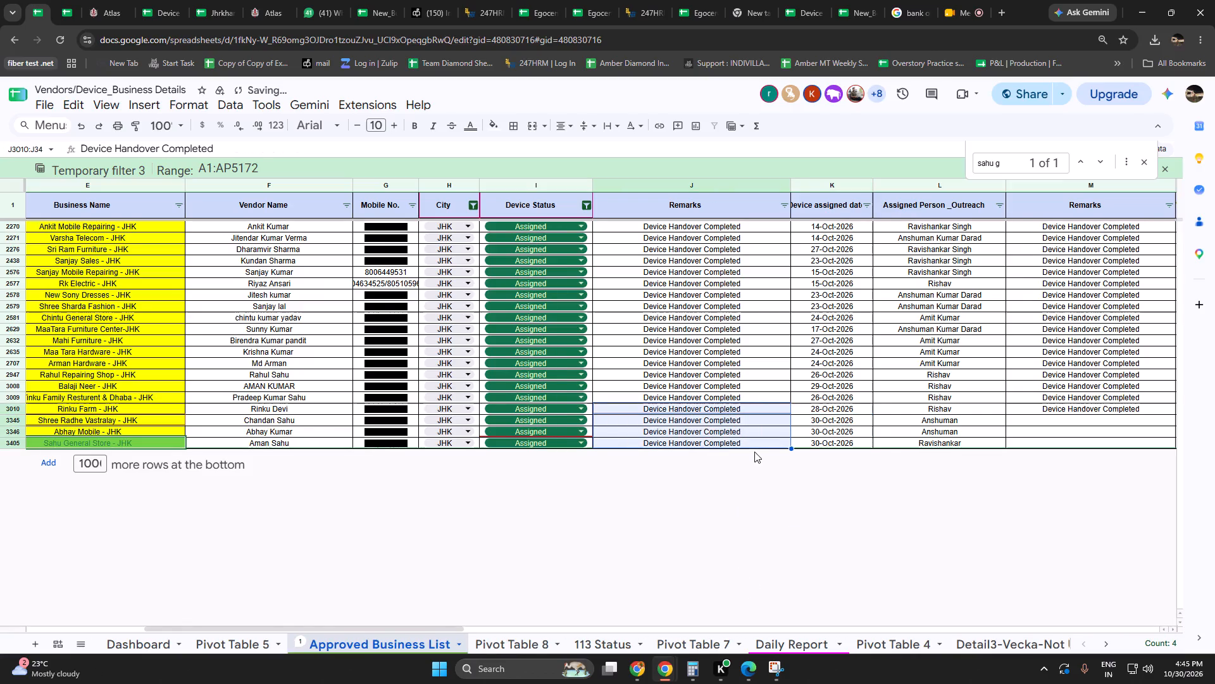
Copy the four "Device Handover Completed" remarks from column J into the matching rows of Remarks column M.
key("ctrl+c")
key("Right")
key("Right")
key("Right")
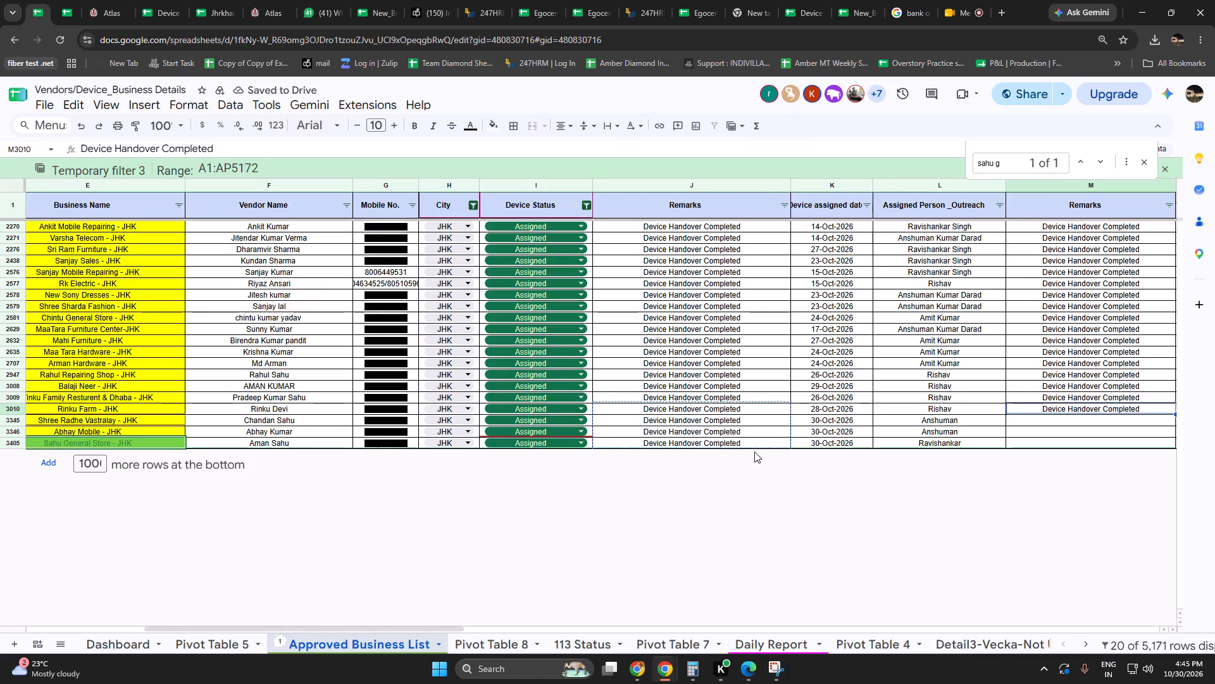
key("ctrl+v")
Paste the copied "Device Handover Completed" remarks into the Updated Comment column for the same four rows.
key("Right")
key("Right")
key("Right")
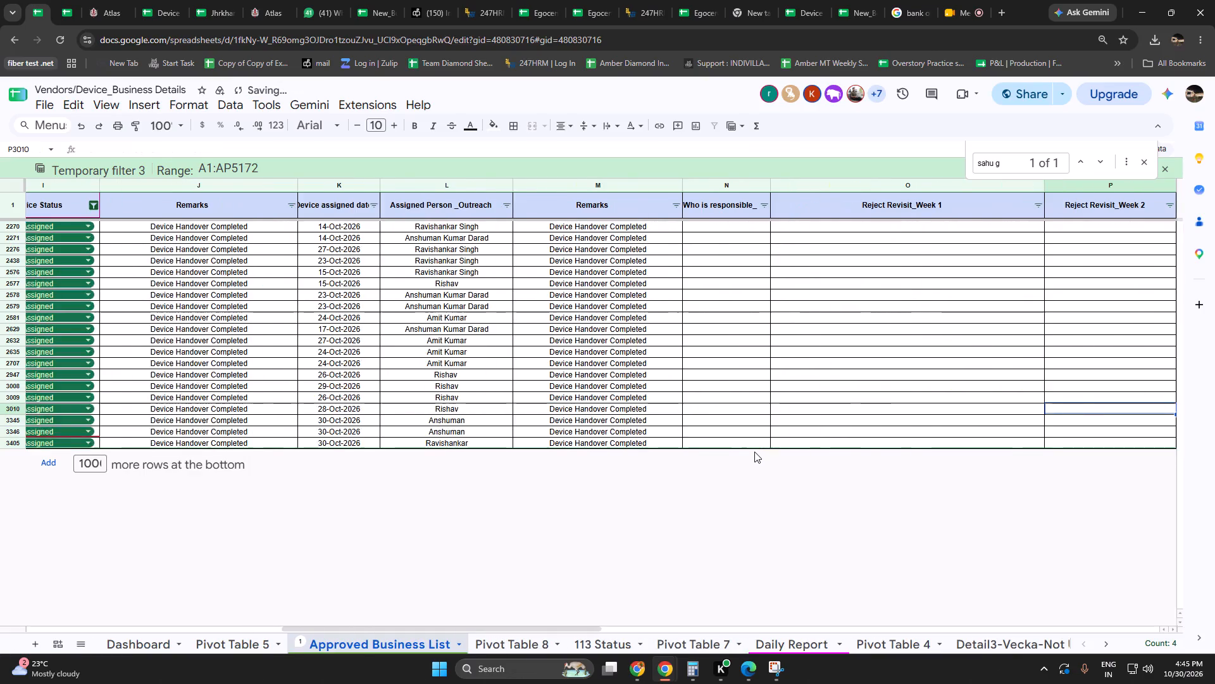
key("Right")
key("Right")
key("Right")
key("Right")
key("Left")
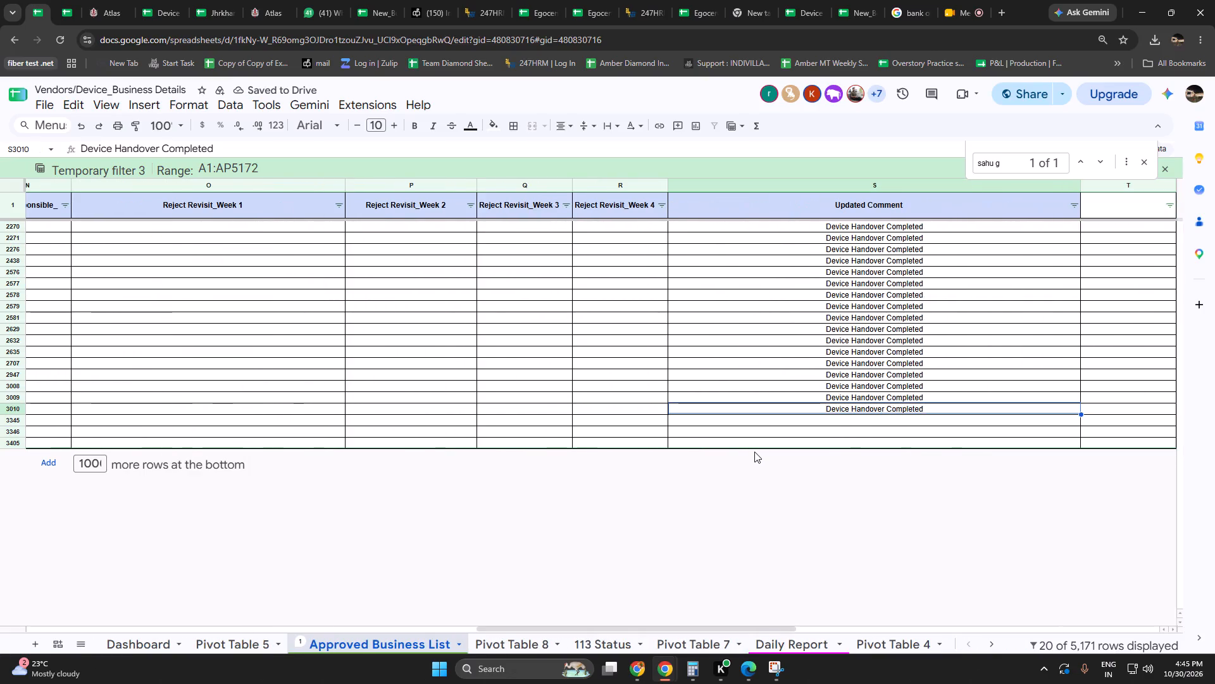
key("ctrl+v")
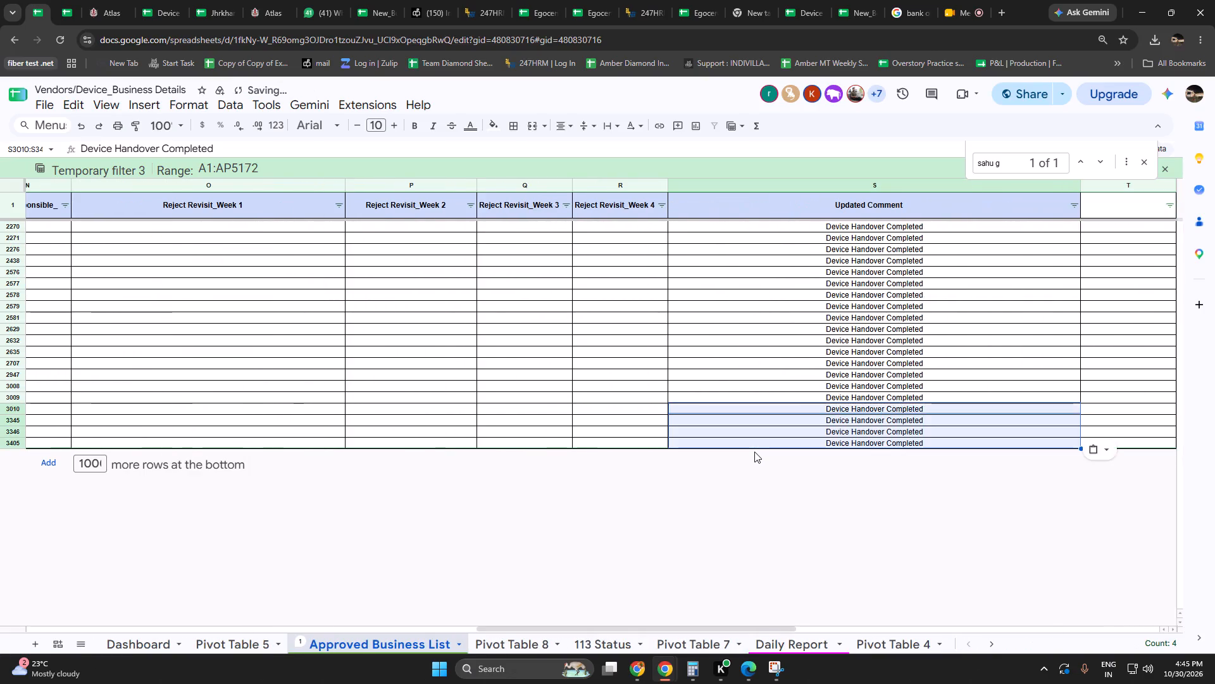
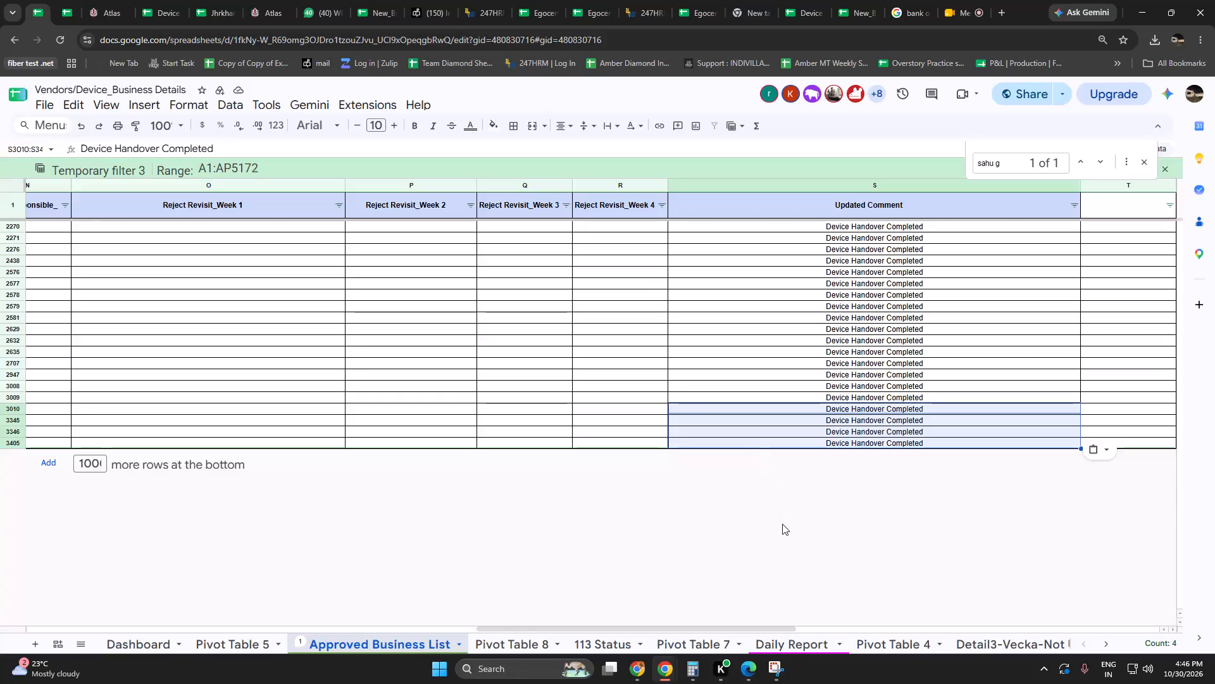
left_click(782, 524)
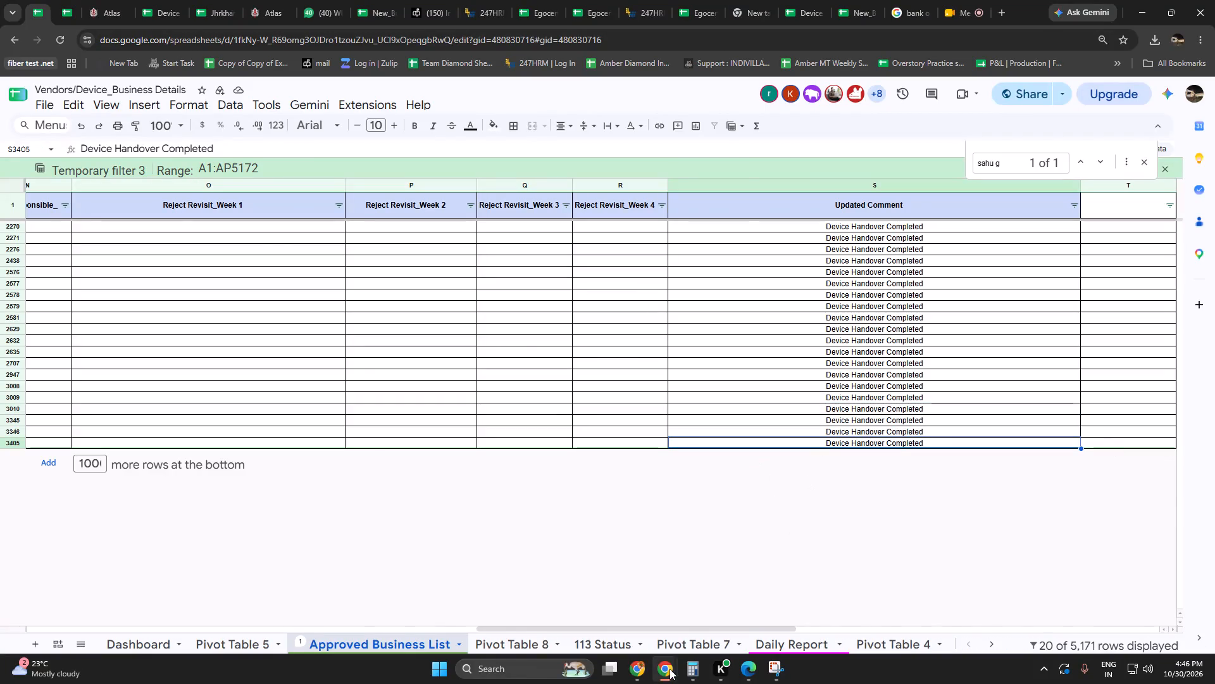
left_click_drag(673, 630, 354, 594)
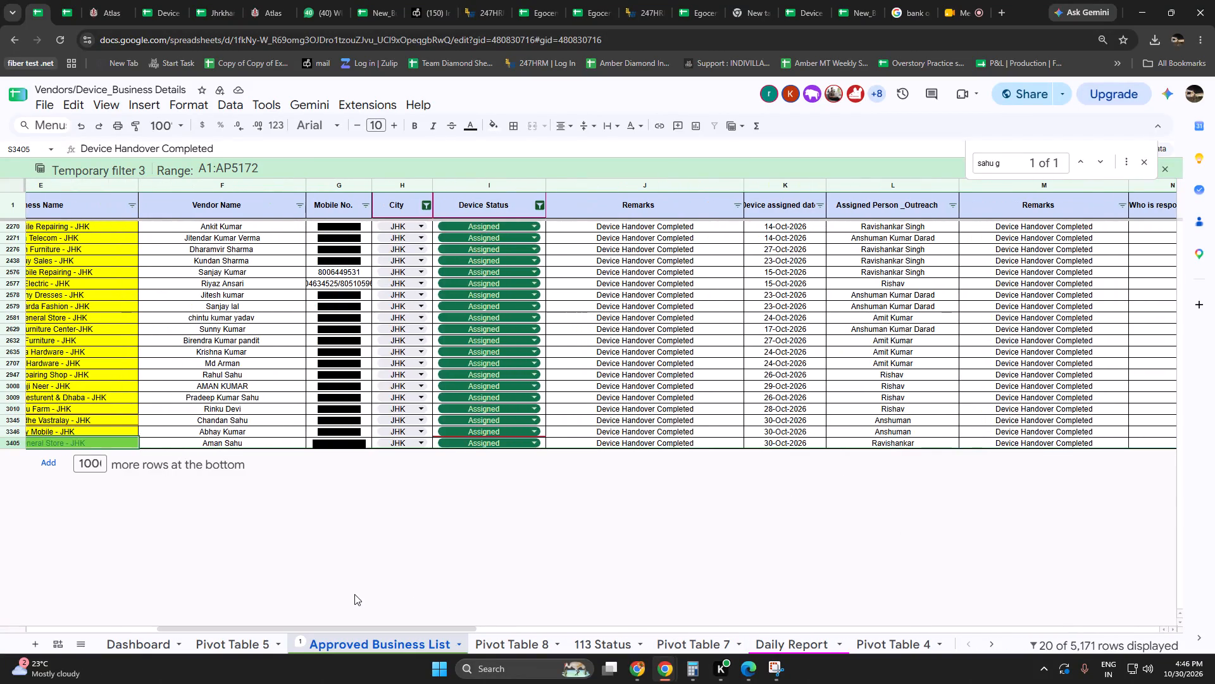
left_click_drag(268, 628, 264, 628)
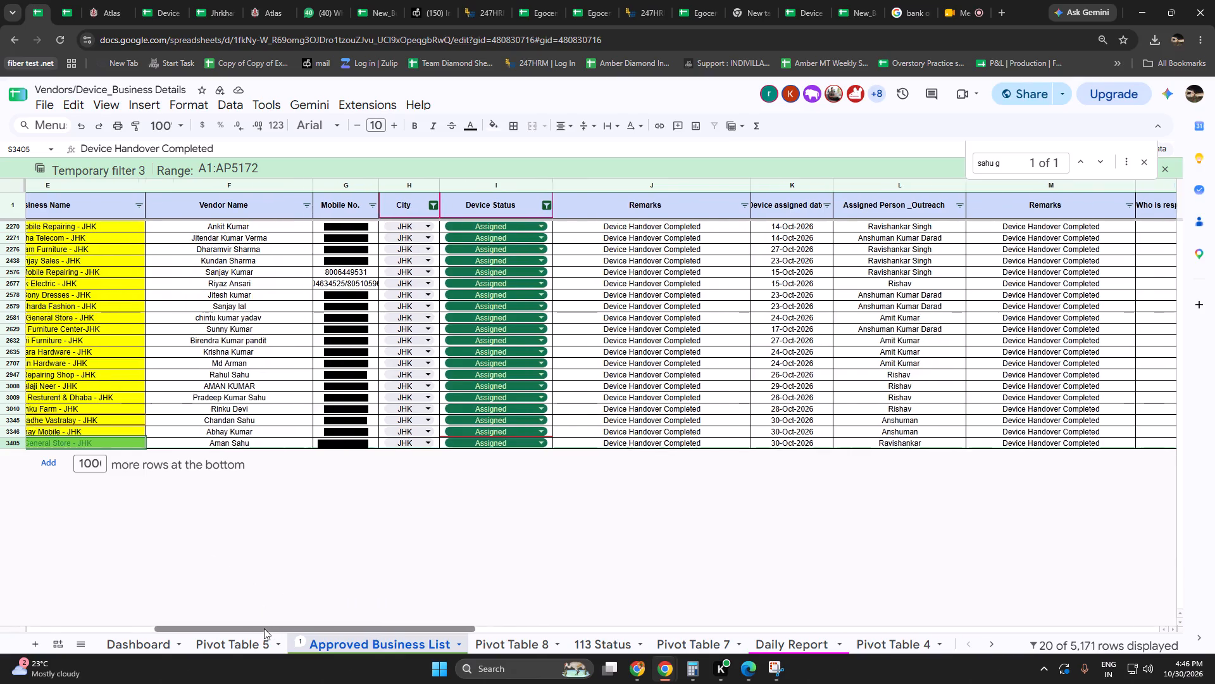
Copy the business name Sahu General Store - JHK from the sheet and search for it in the Atlas Studio sales dashboard.
left_click_drag(264, 628, 103, 623)
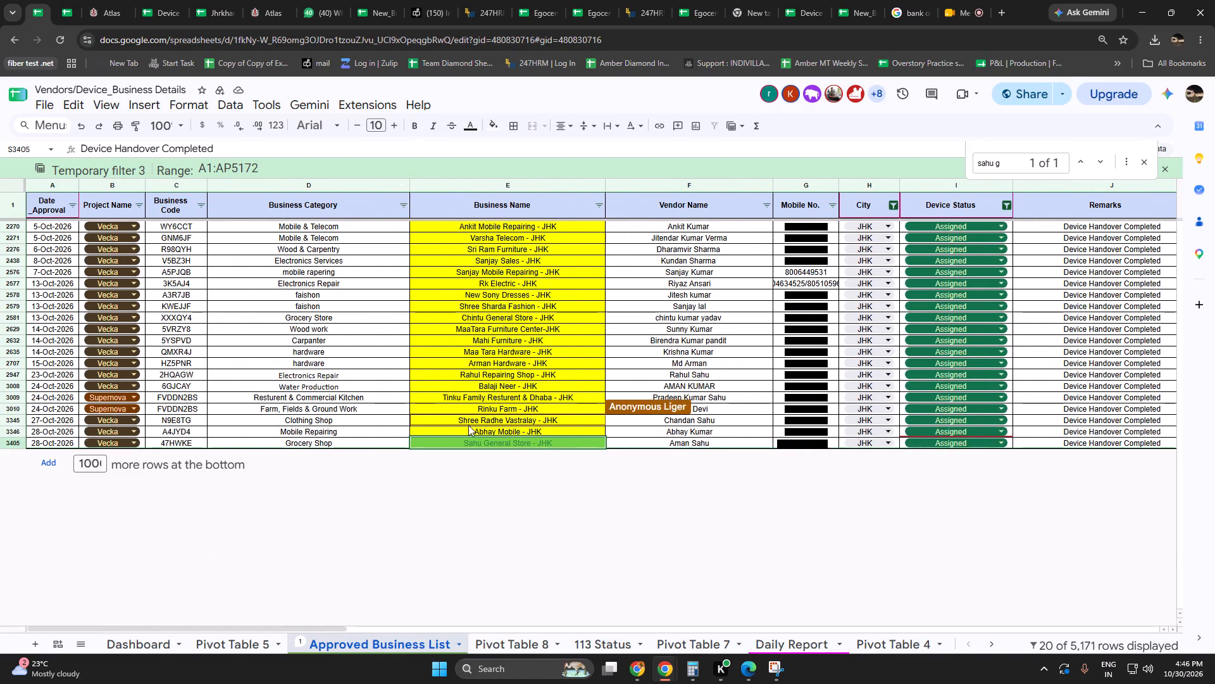
left_click(473, 446)
key("ctrl+c")
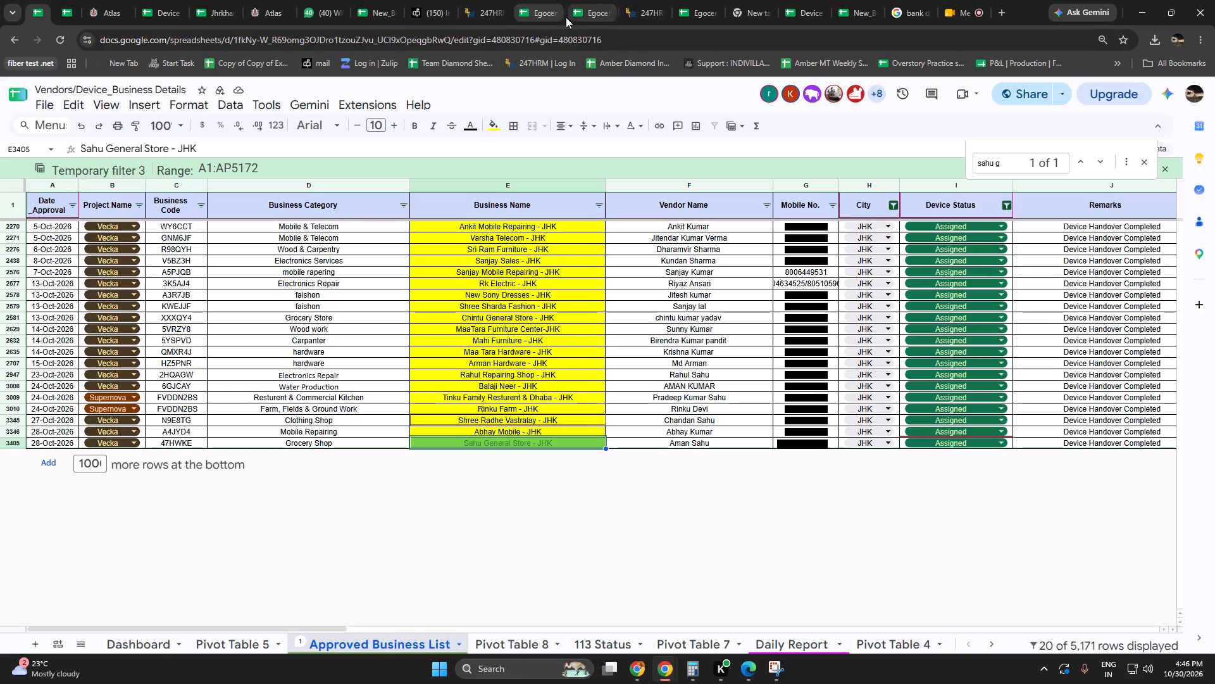
left_click(272, 0)
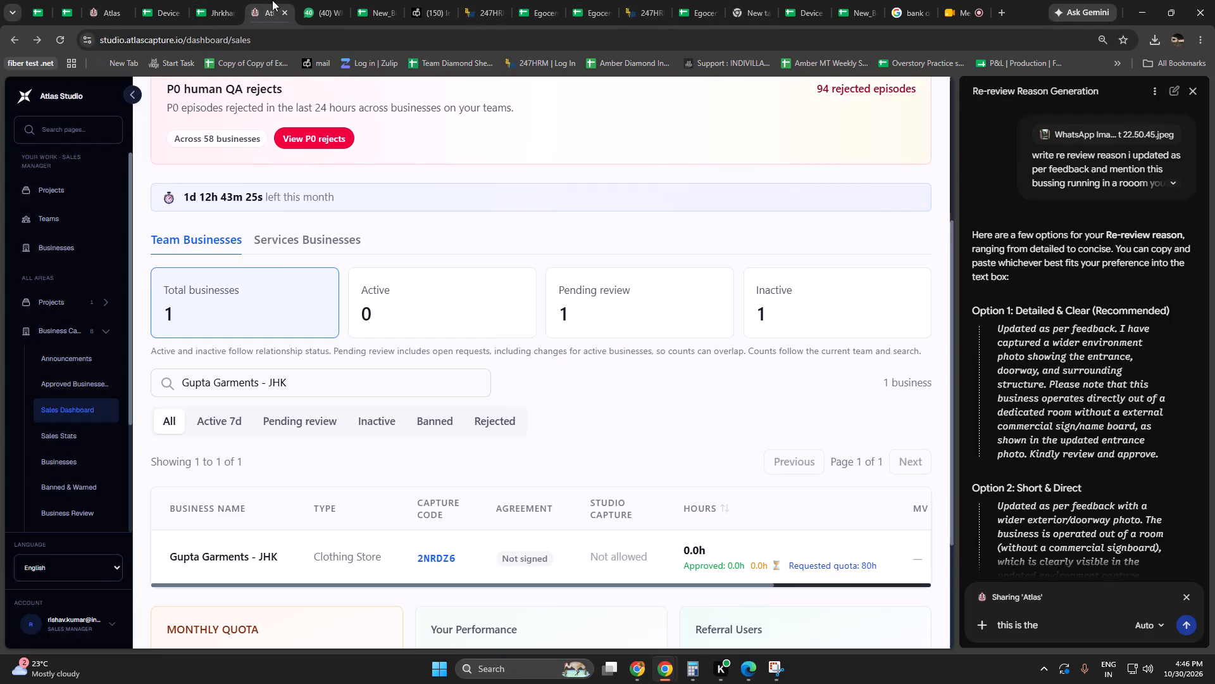
left_click_drag(302, 378, 73, 352)
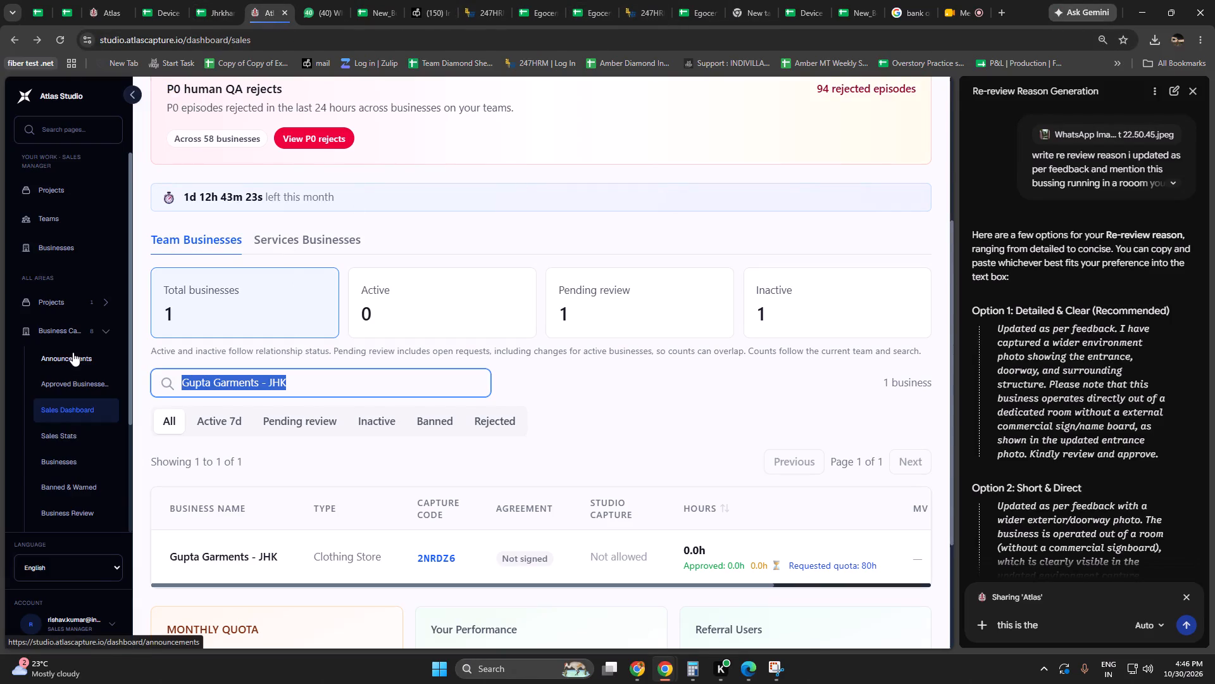
key("ctrl+v")
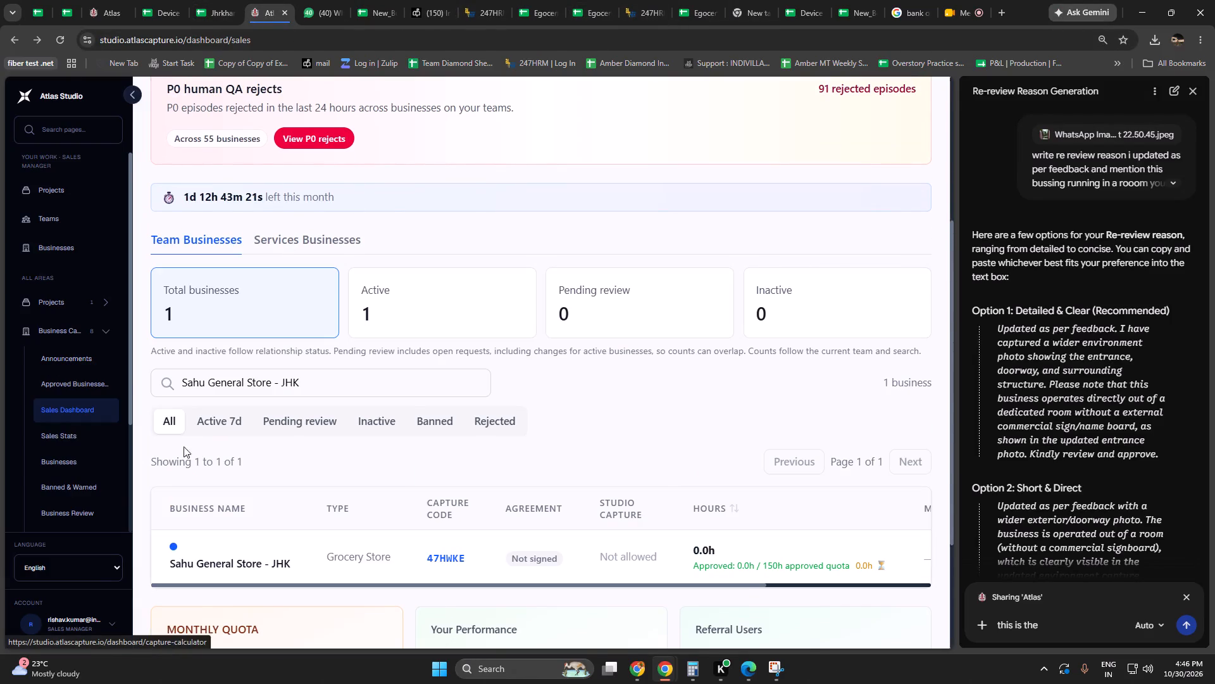
Open the management details of Sahu General Store - JHK and look through its scenes, business information and label photo.
left_click(702, 545)
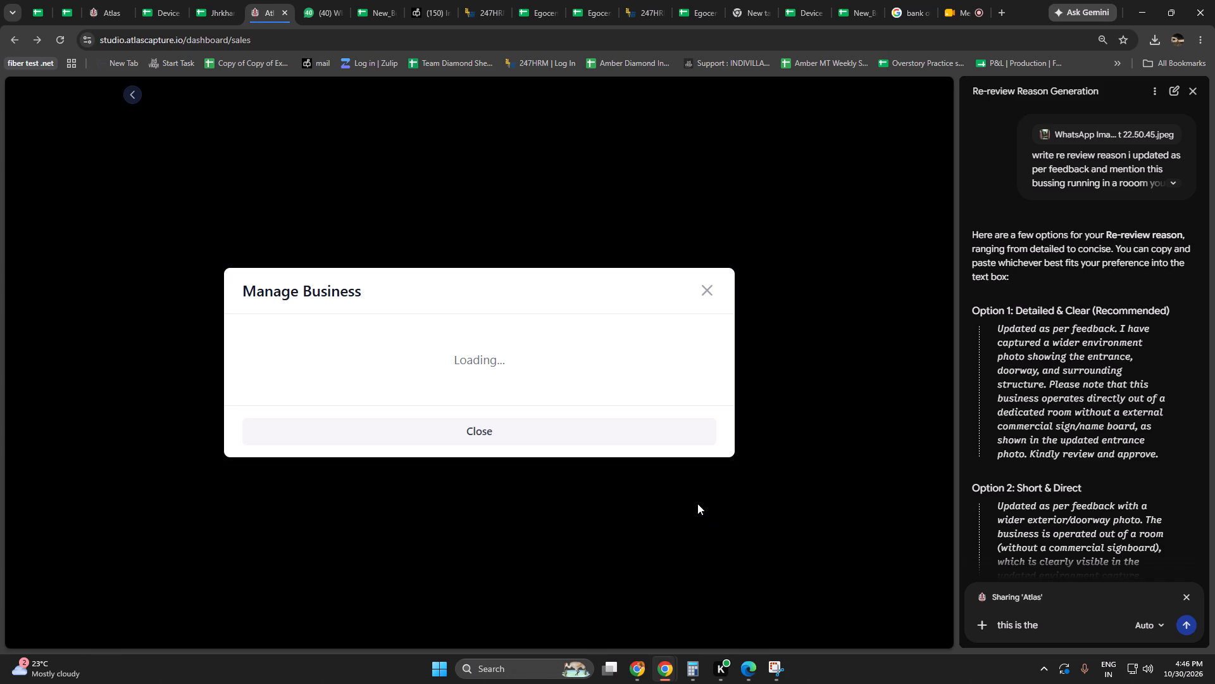
scroll(646, 422, "down", 8)
scroll(644, 422, "up", 3)
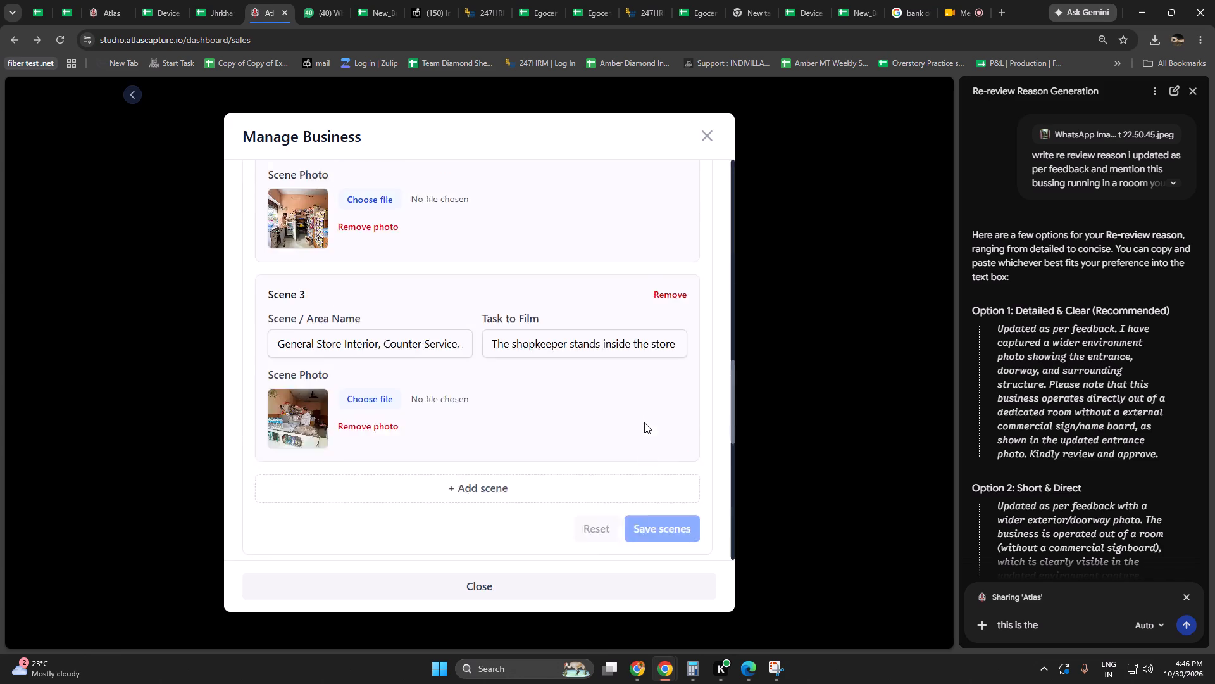
scroll(644, 422, "up", 4)
scroll(644, 422, "down", 7)
scroll(644, 422, "up", 6)
scroll(644, 422, "down", 5)
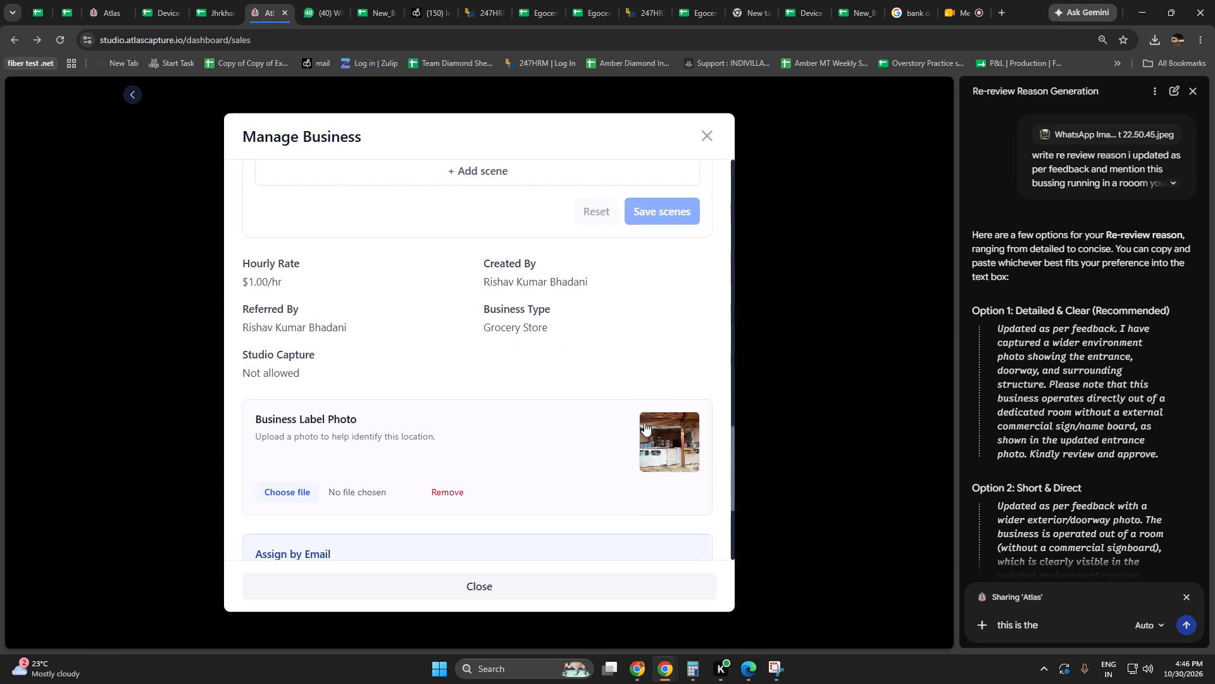
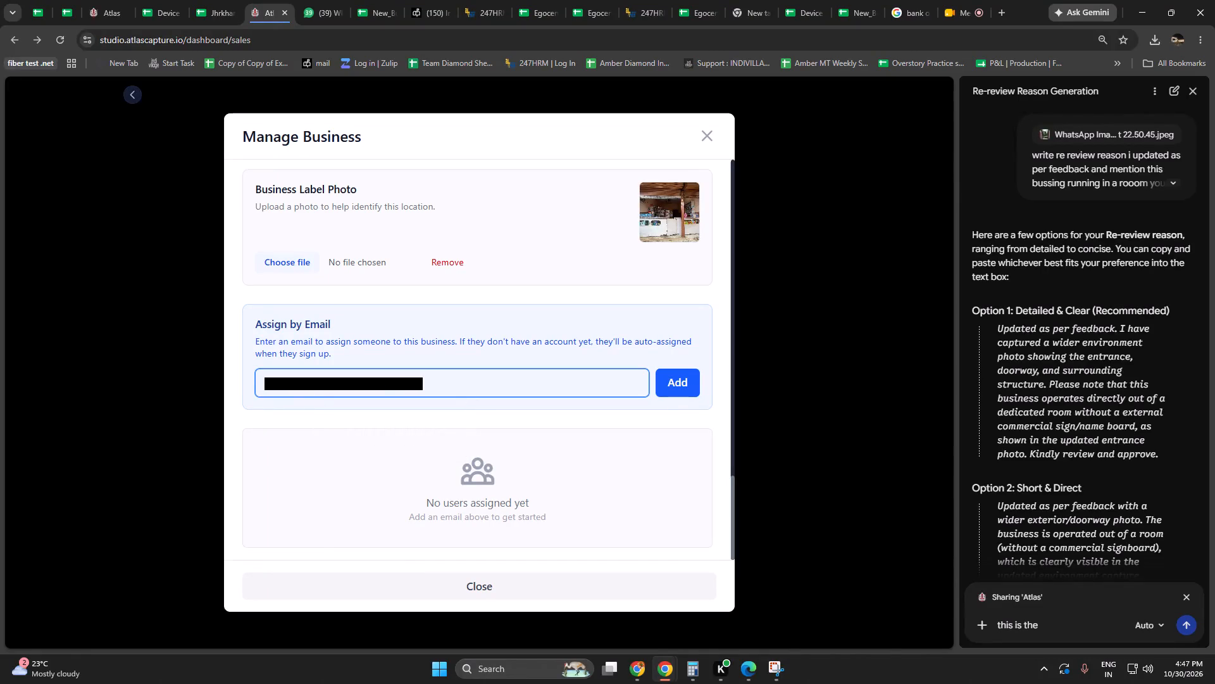
Correct the end of the entered email address and assign that user to the business in Manage Business.
key("BackSpace")
left_click(673, 389)
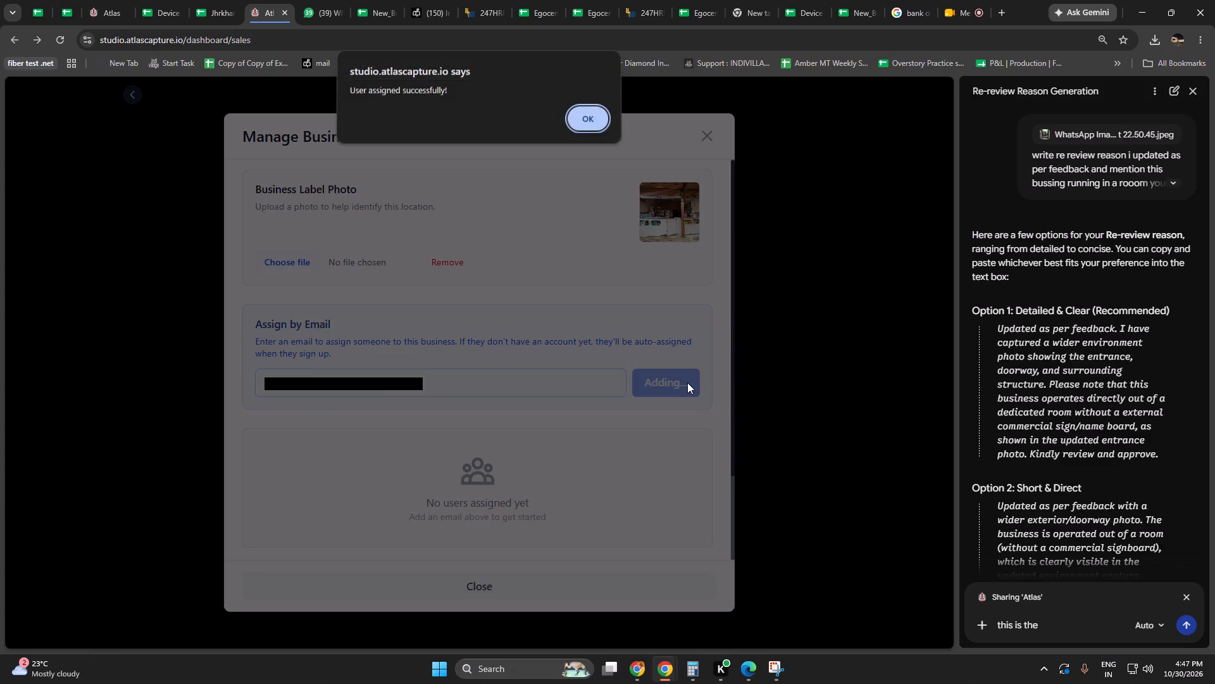
Acknowledge the user assignment for Sahu General Store - JHK and close its business management window.
left_click(597, 118)
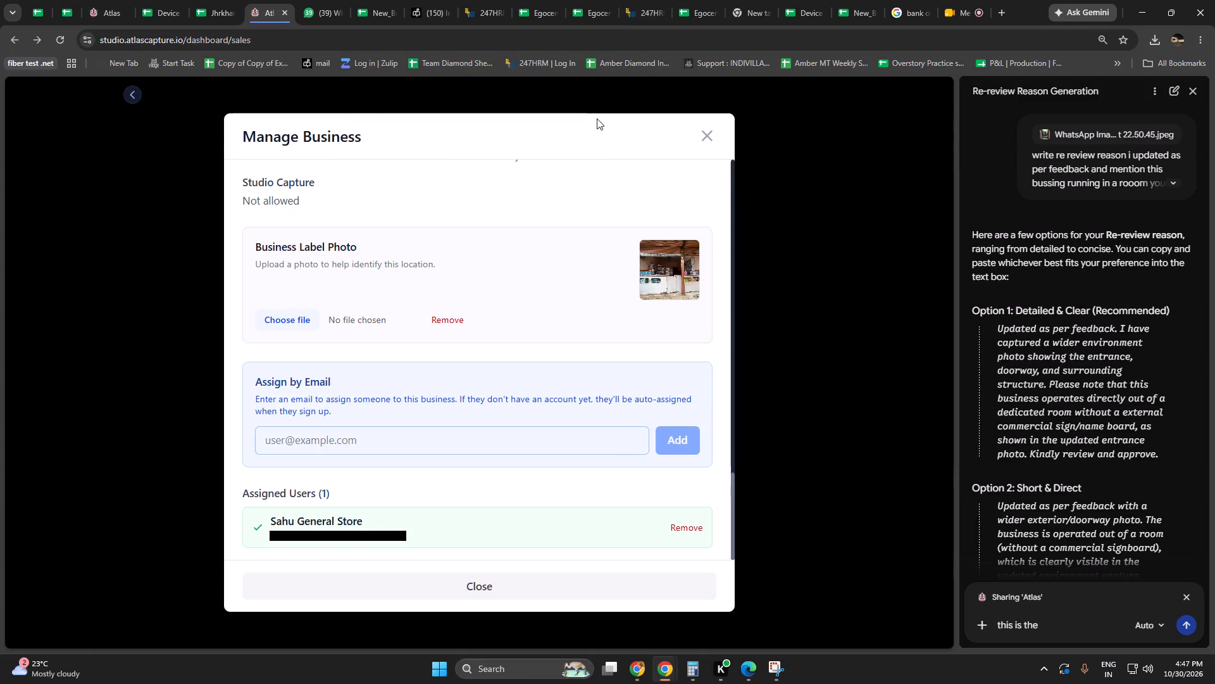
scroll(484, 377, "down", 4)
left_click(707, 129)
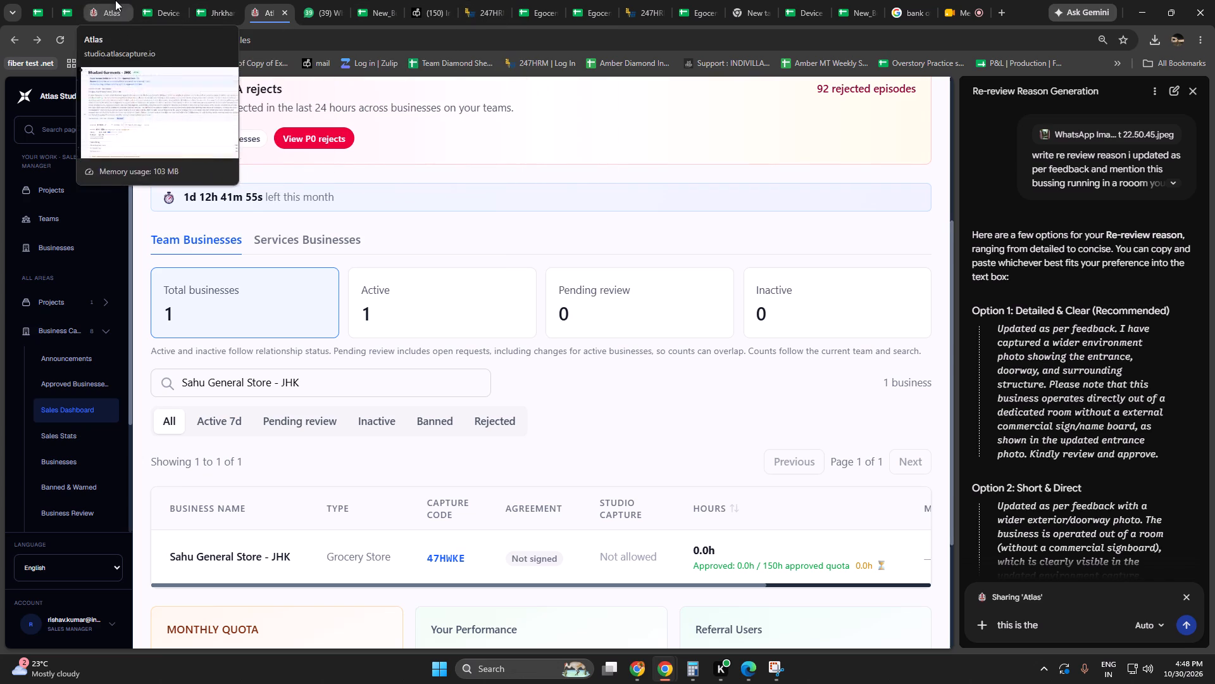
In the Device Details sheet, set device IV-JHK-IPH-006's type to Business and its assigned person to Sahu General Store - JHK.
left_click(850, 7)
left_click(795, 0)
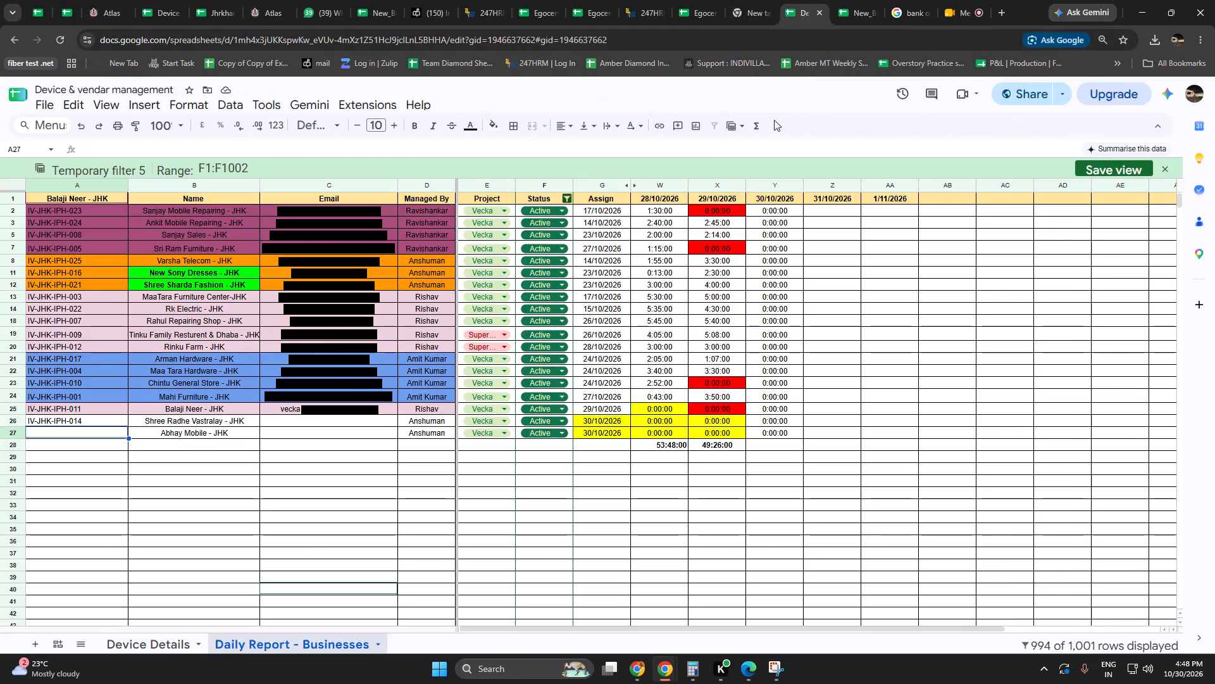
left_click(154, 648)
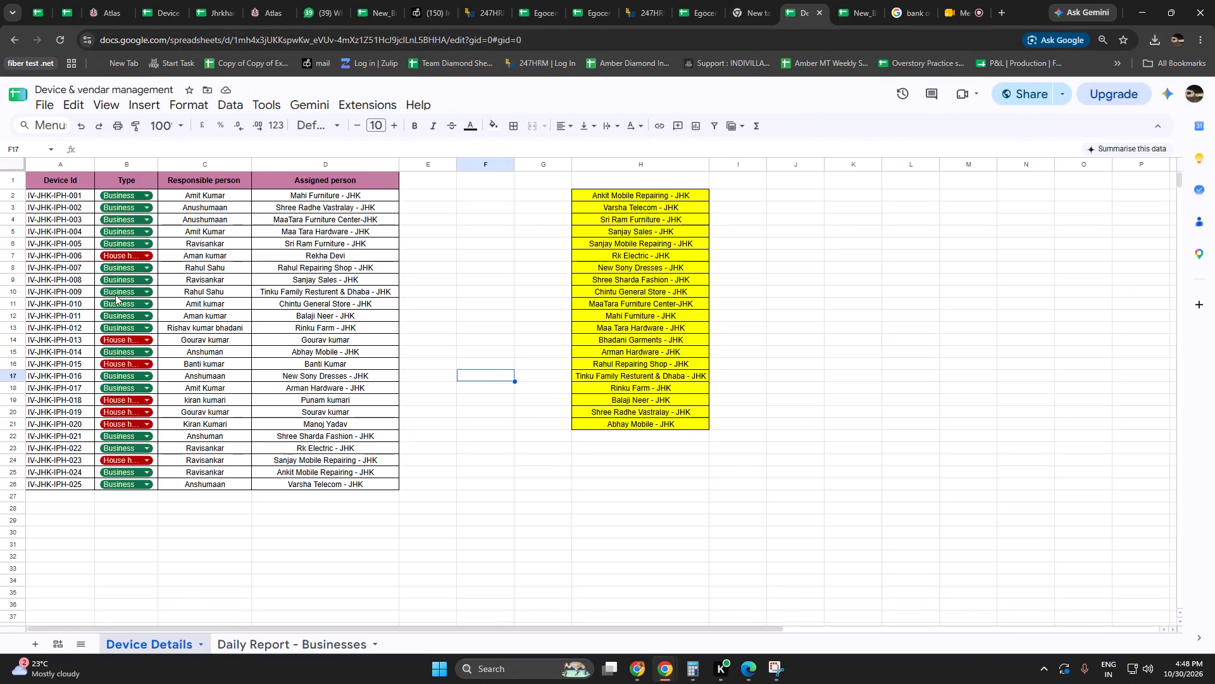
left_click(142, 253)
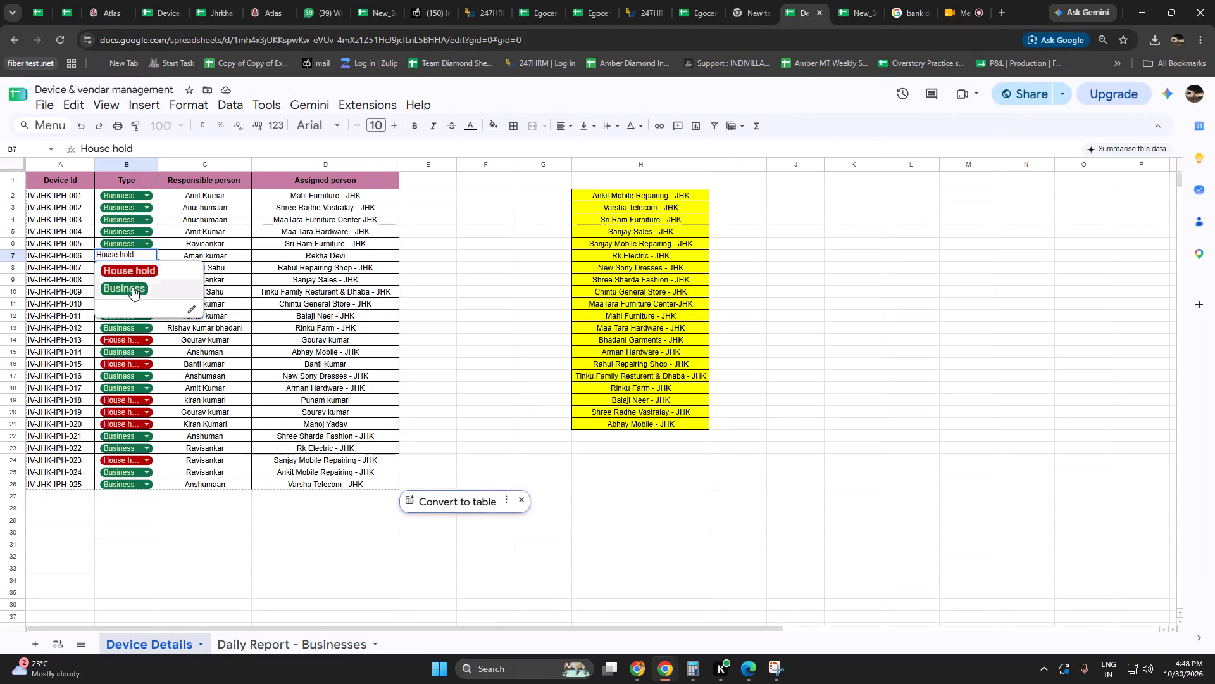
left_click(132, 287)
left_click(295, 258)
key("BackSpace")
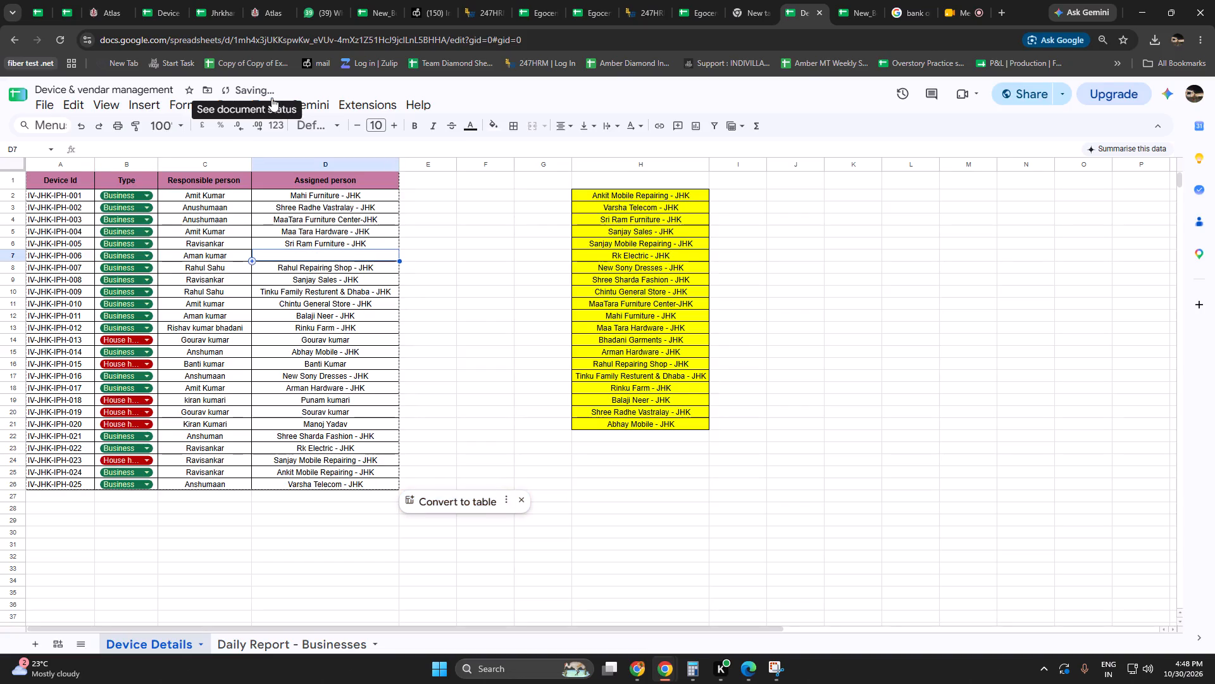
key("super+v")
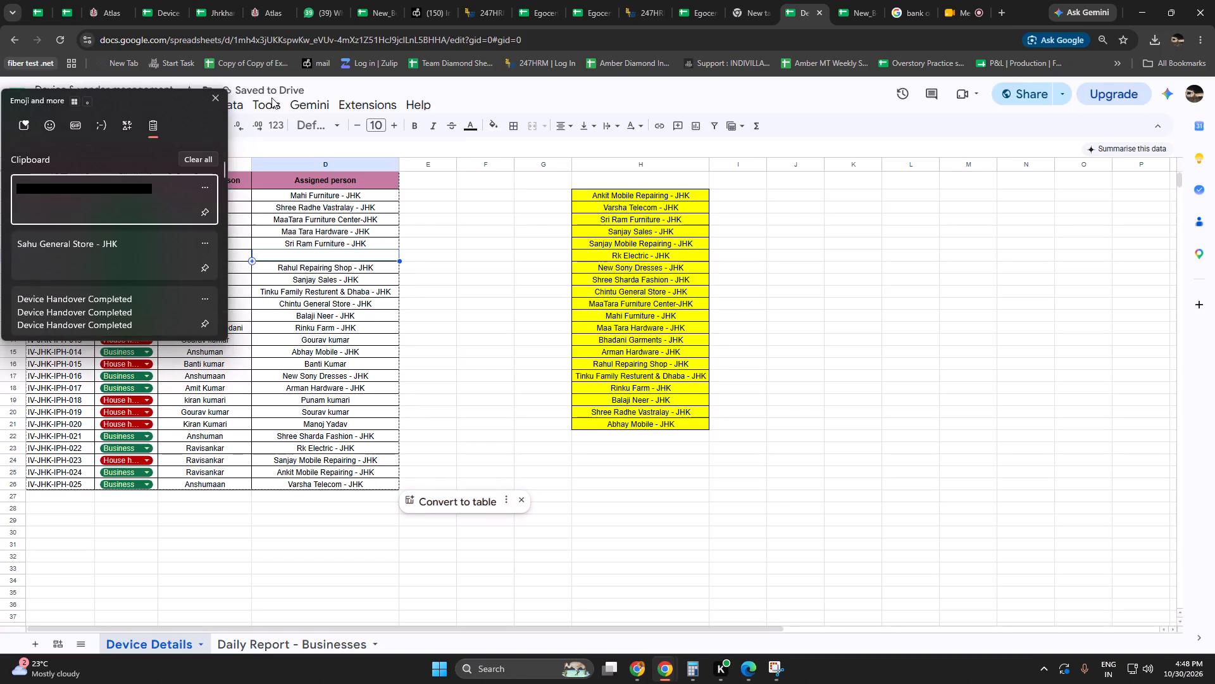
key("Down")
key("Return")
key("ctrl+v")
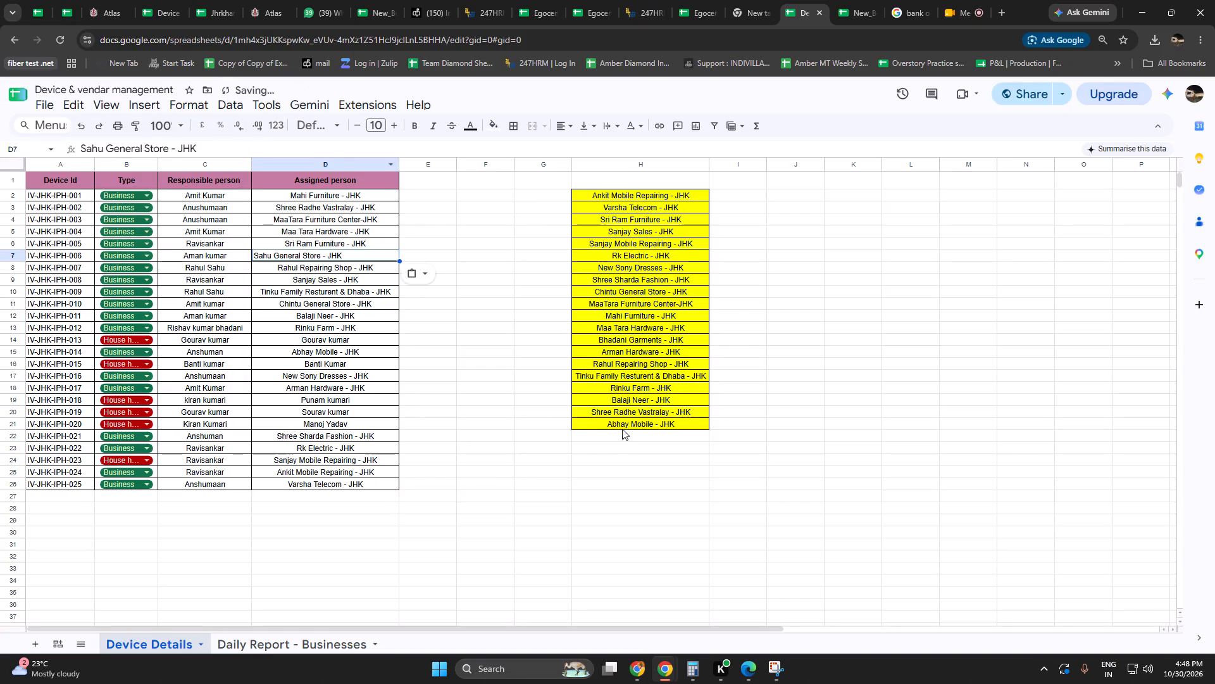
Add Sahu General Store - JHK in the first empty cell below the yellow business list in column H.
left_click(610, 441)
key("ctrl+v")
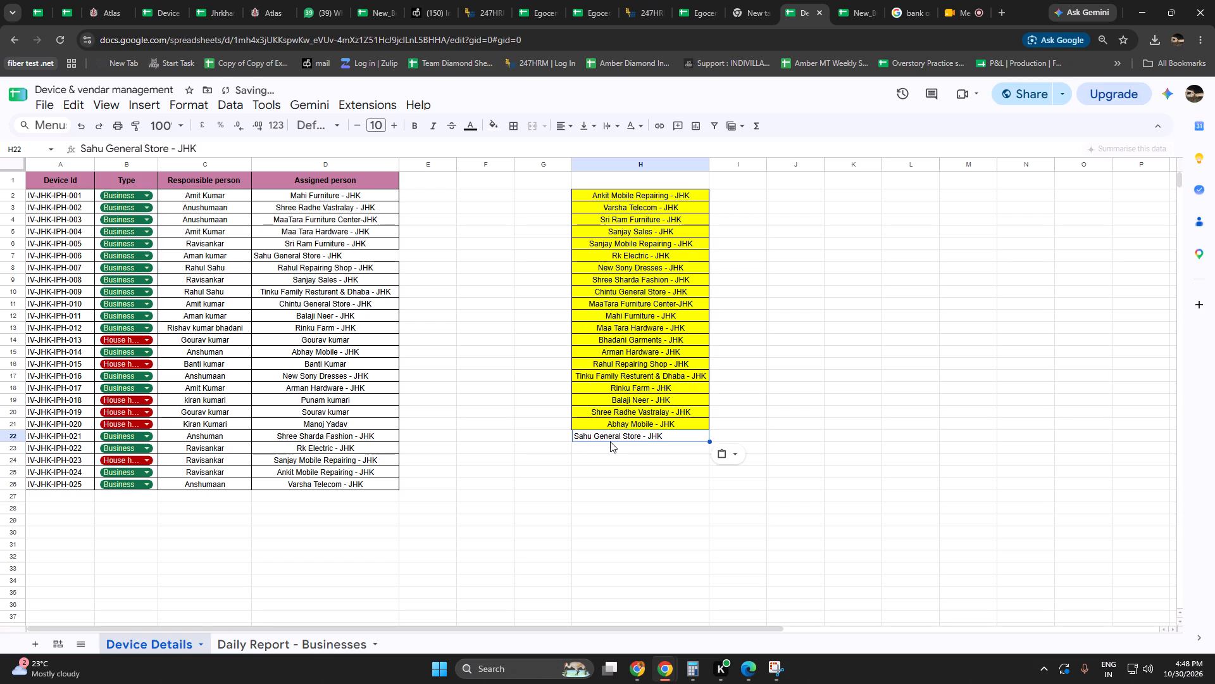
Apply all borders to the Assigned person cells D3 to D17.
left_click_drag(352, 207, 354, 380)
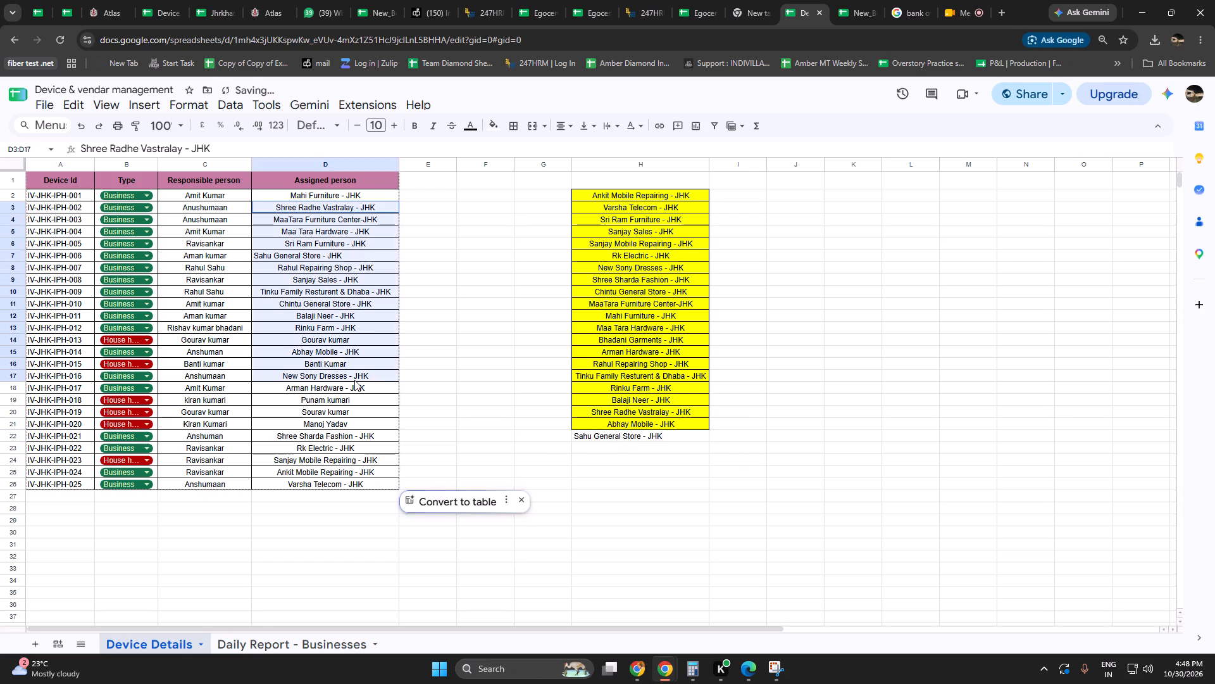
left_click_drag(354, 380, 354, 379)
left_click(511, 124)
left_click(516, 147)
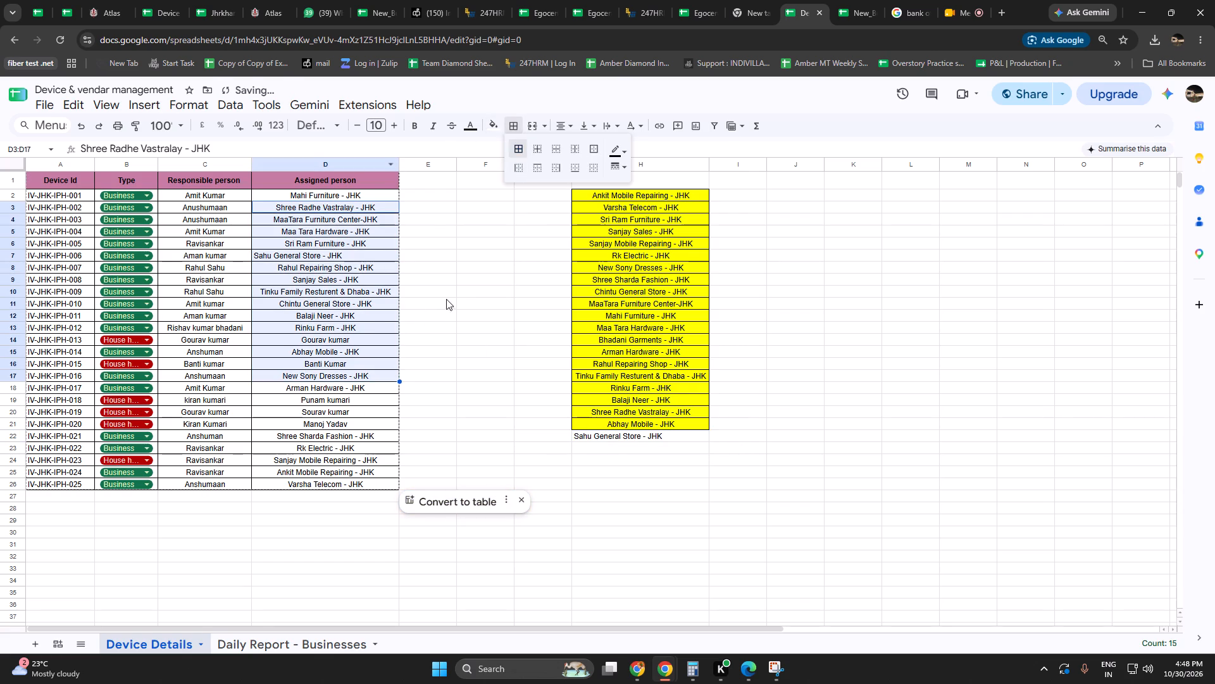
left_click(455, 294)
Centre-align the Responsible person and Assigned person columns.
left_click_drag(196, 166, 339, 175)
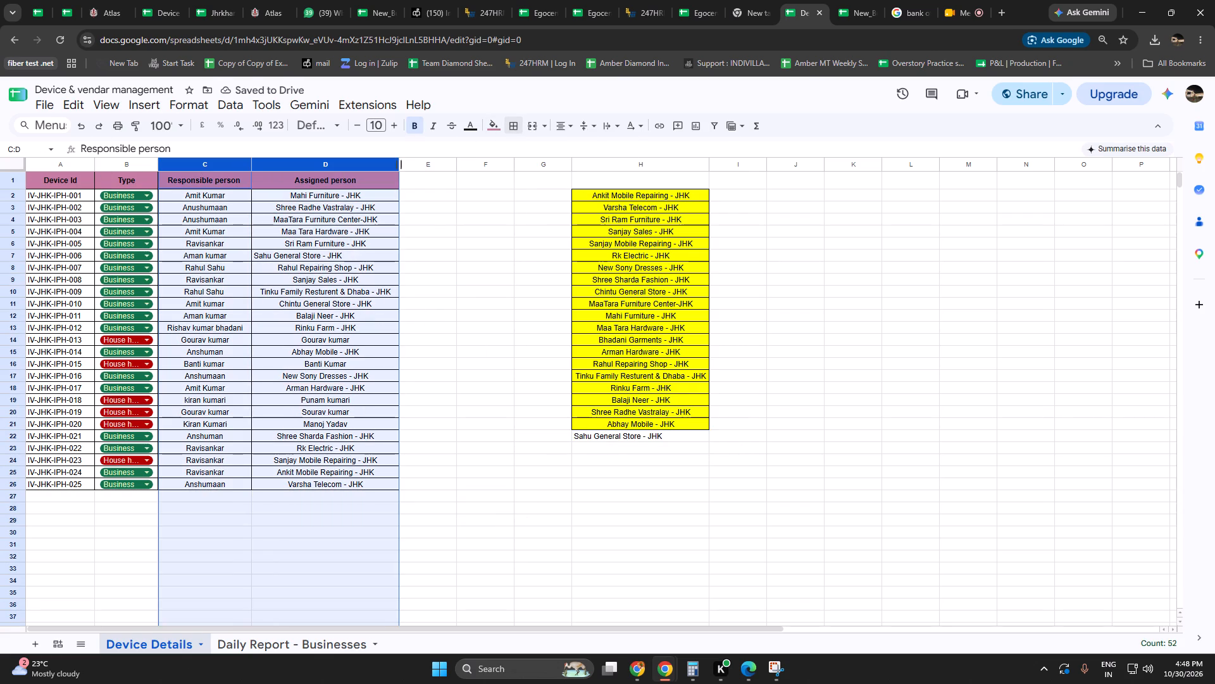
left_click(563, 129)
left_click(582, 147)
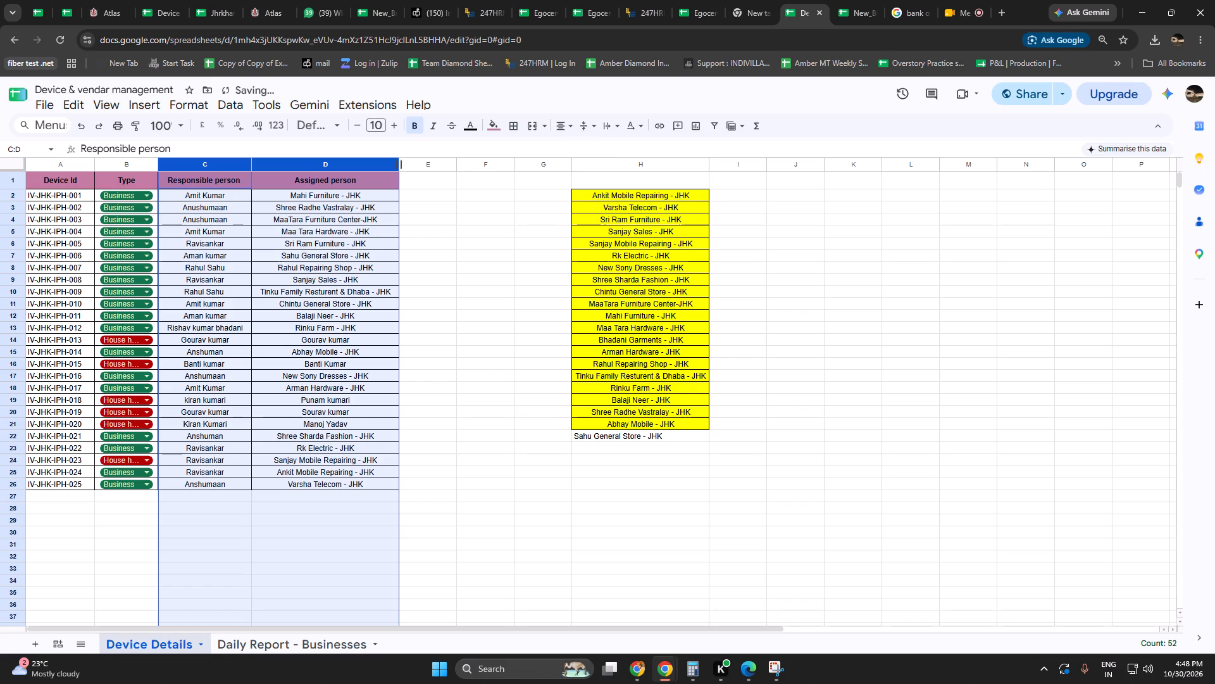
left_click(532, 298)
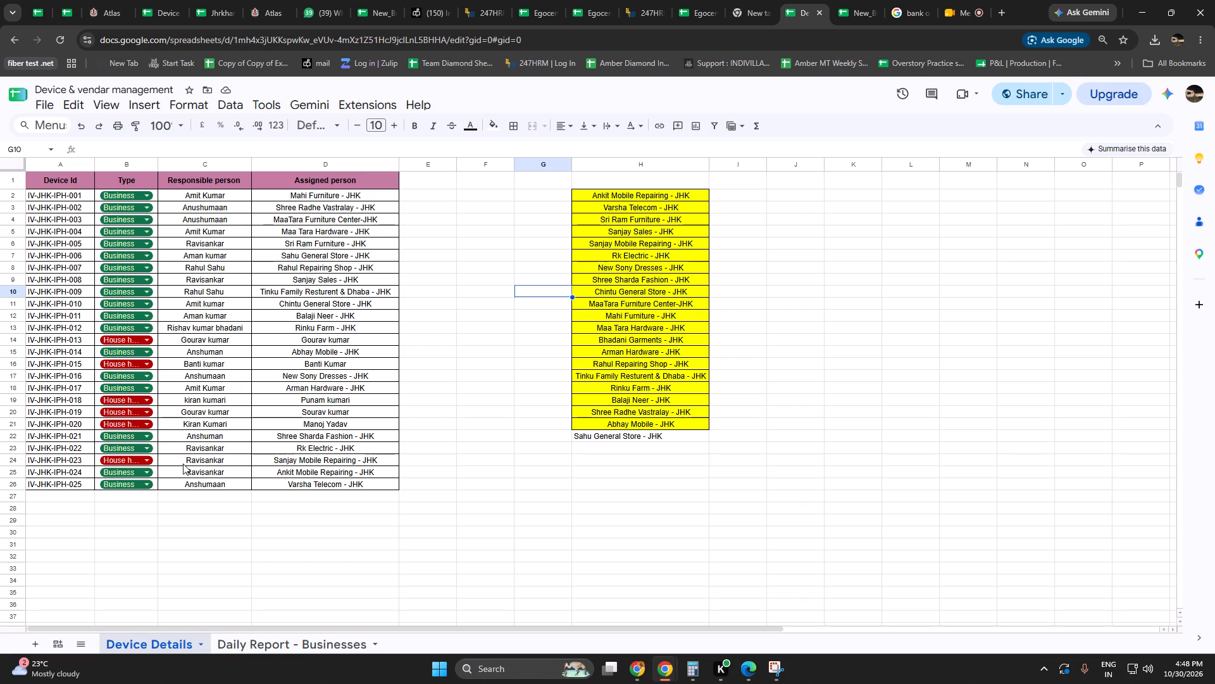
Set the type of device IV-JHK-IPH-023 to Business.
left_click(140, 462)
left_click(122, 499)
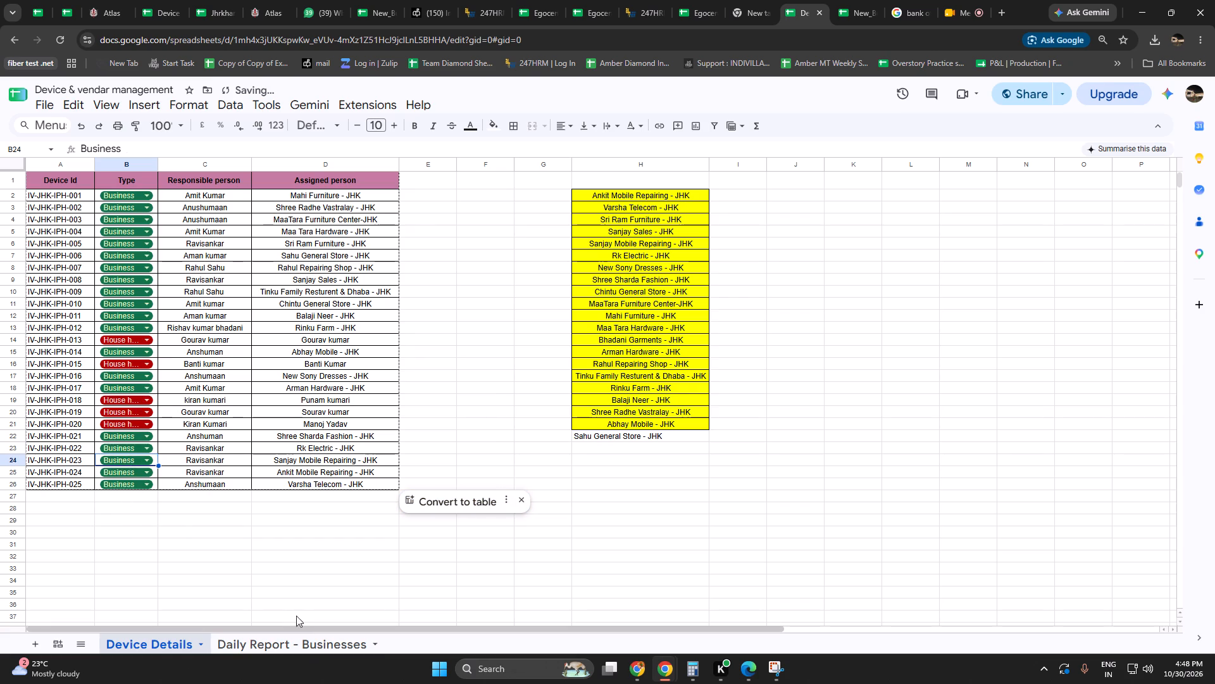
left_click(275, 578)
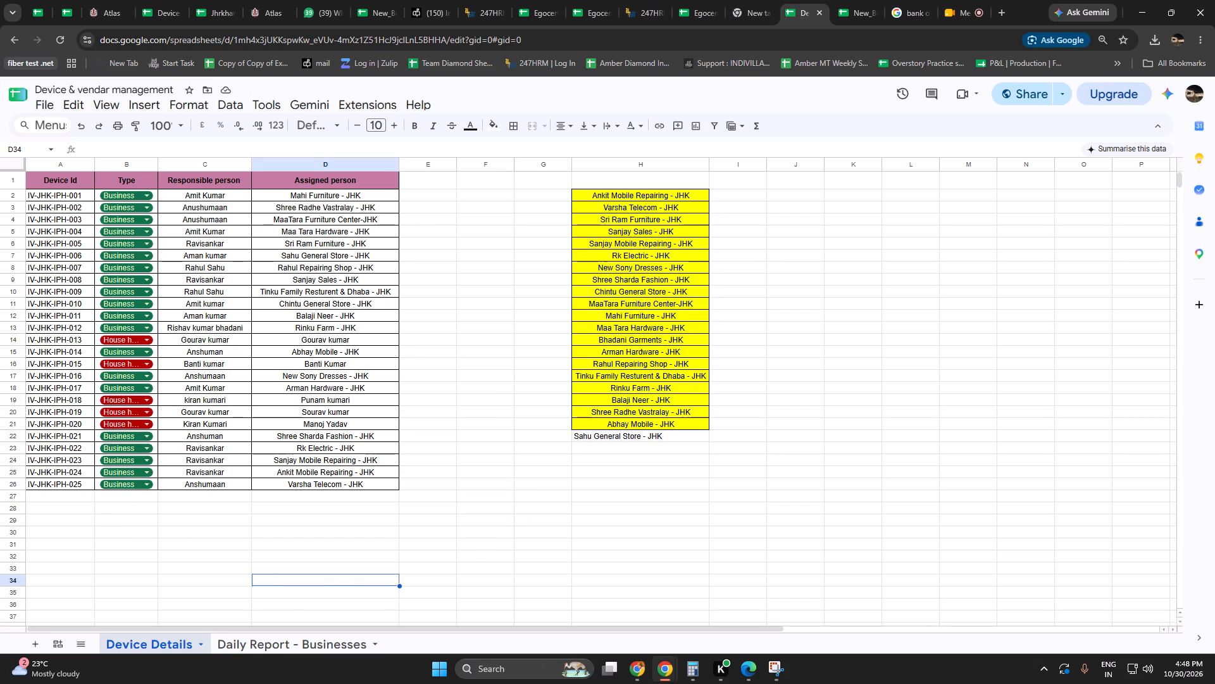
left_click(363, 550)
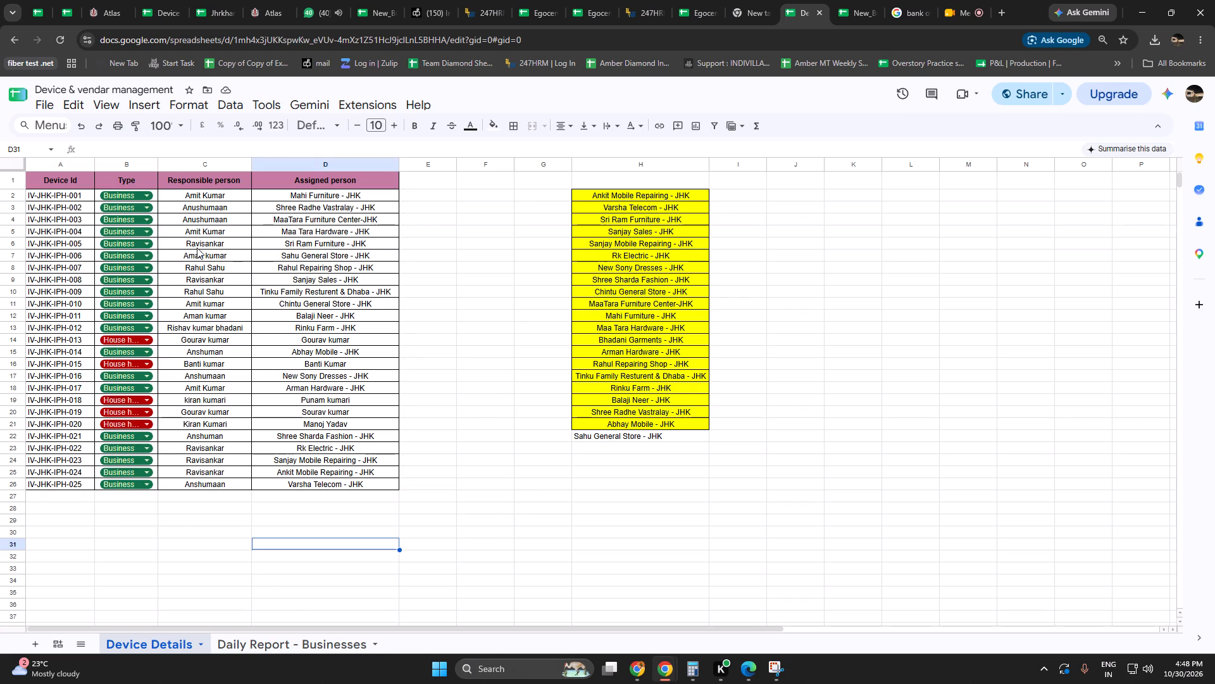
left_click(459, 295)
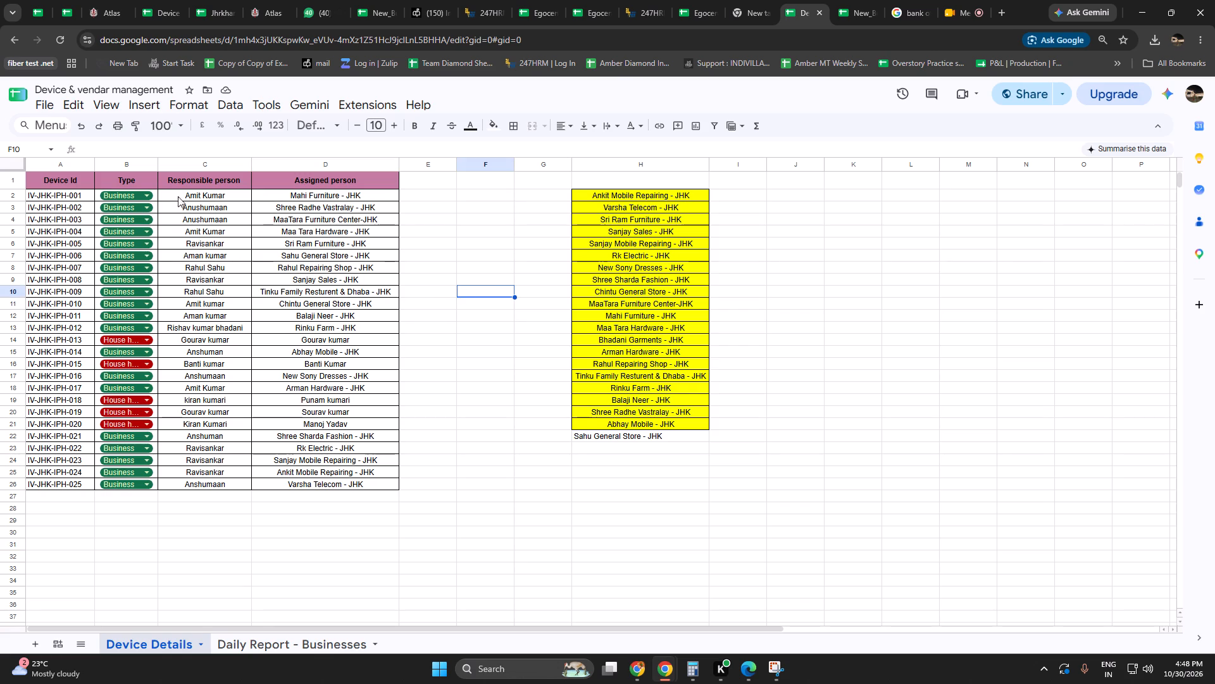
Create a filter view on the Type column that excludes House hold entries.
left_click(135, 165)
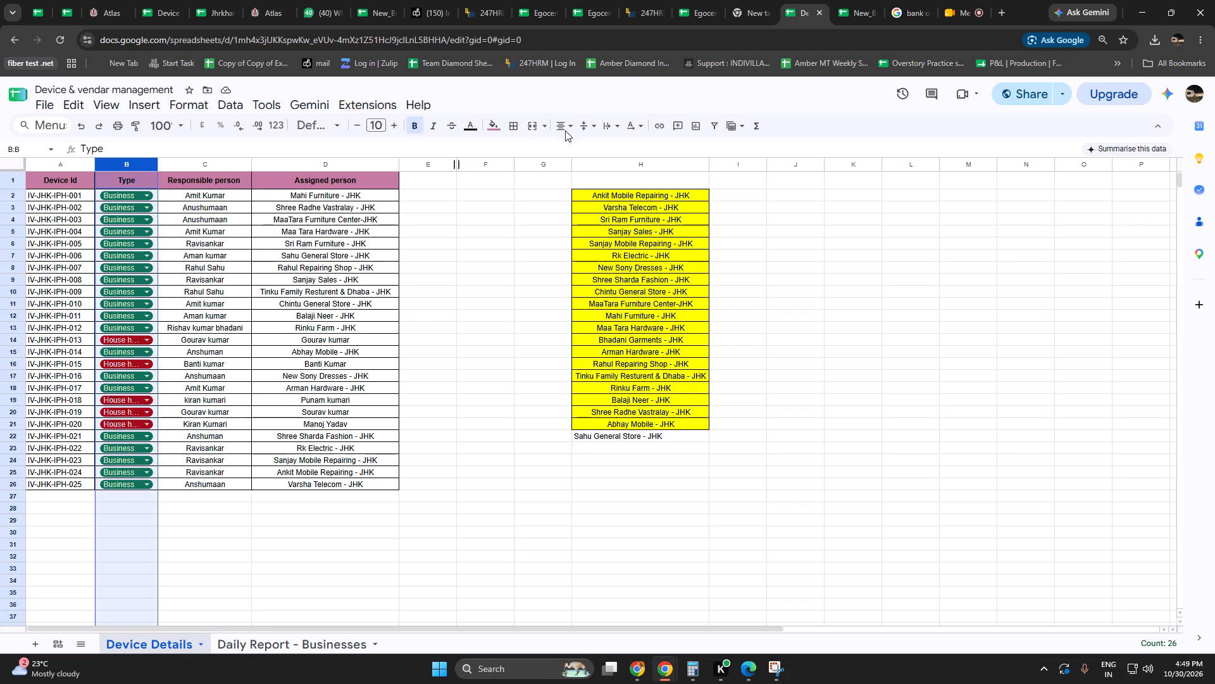
left_click(728, 128)
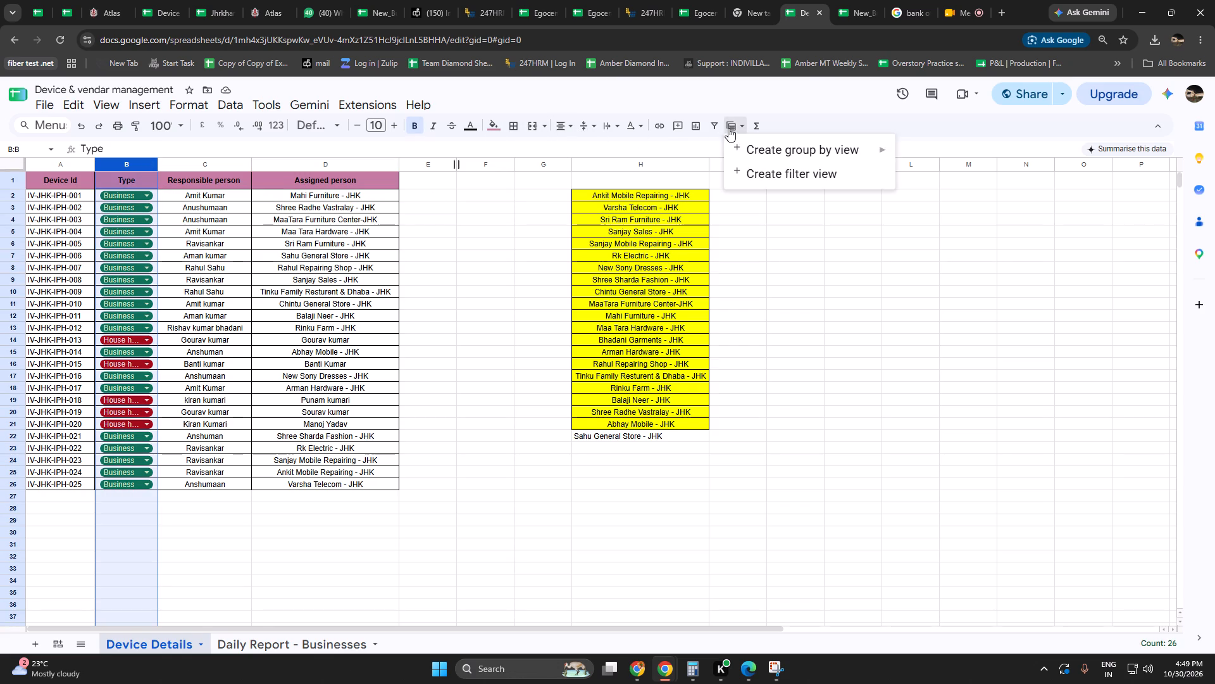
left_click(760, 174)
left_click(155, 201)
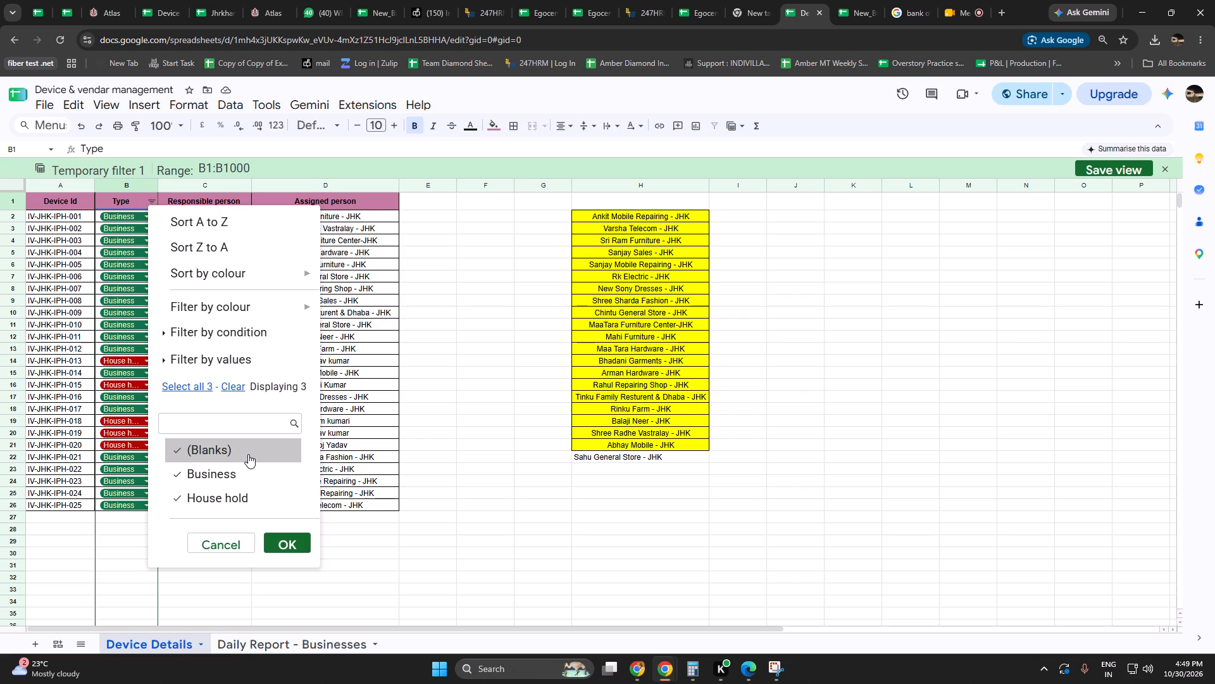
left_click(248, 454)
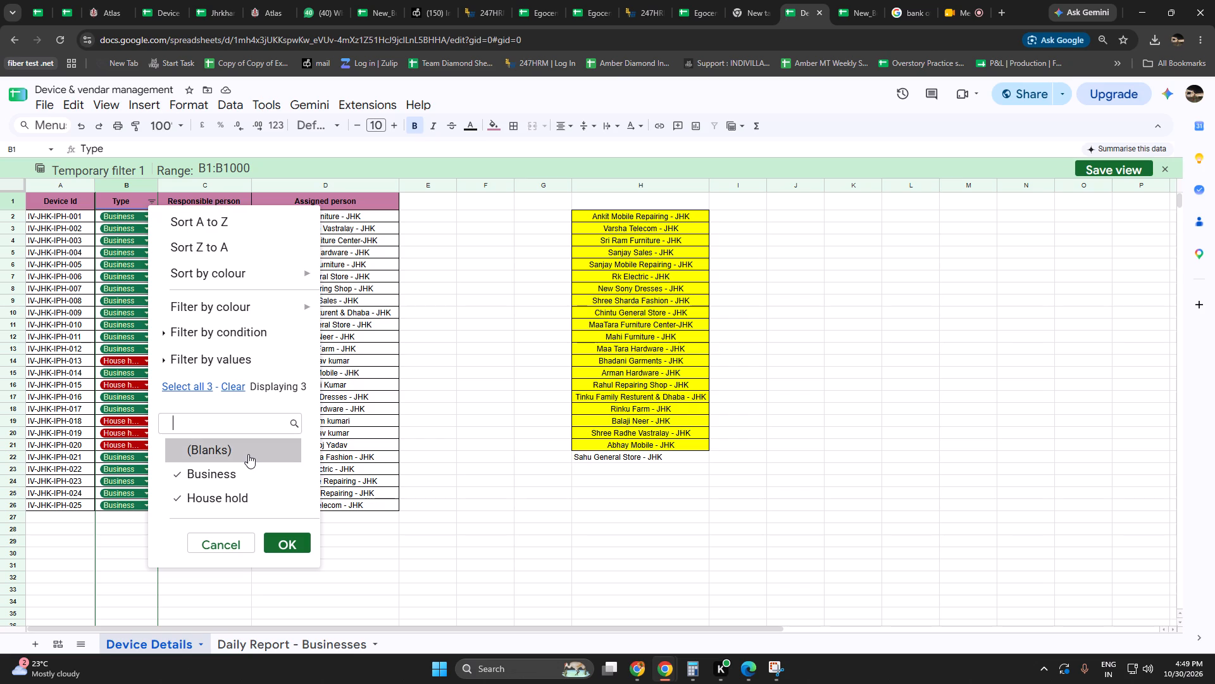
left_click(239, 453)
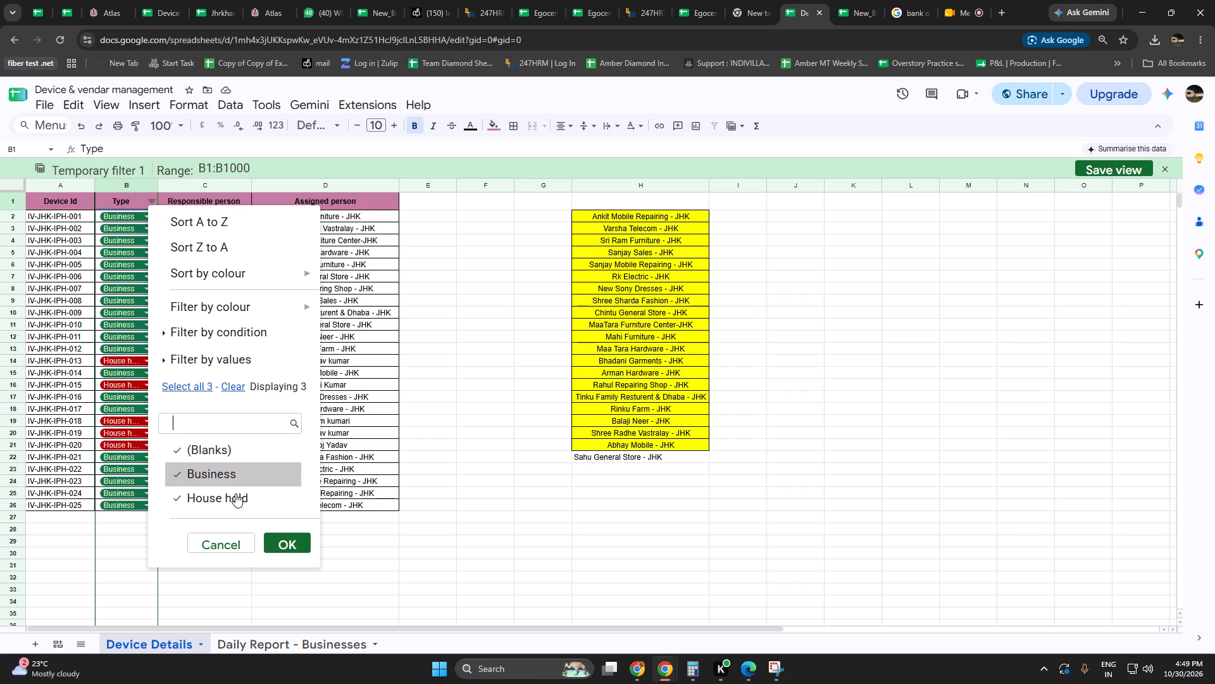
left_click(235, 493)
left_click(279, 540)
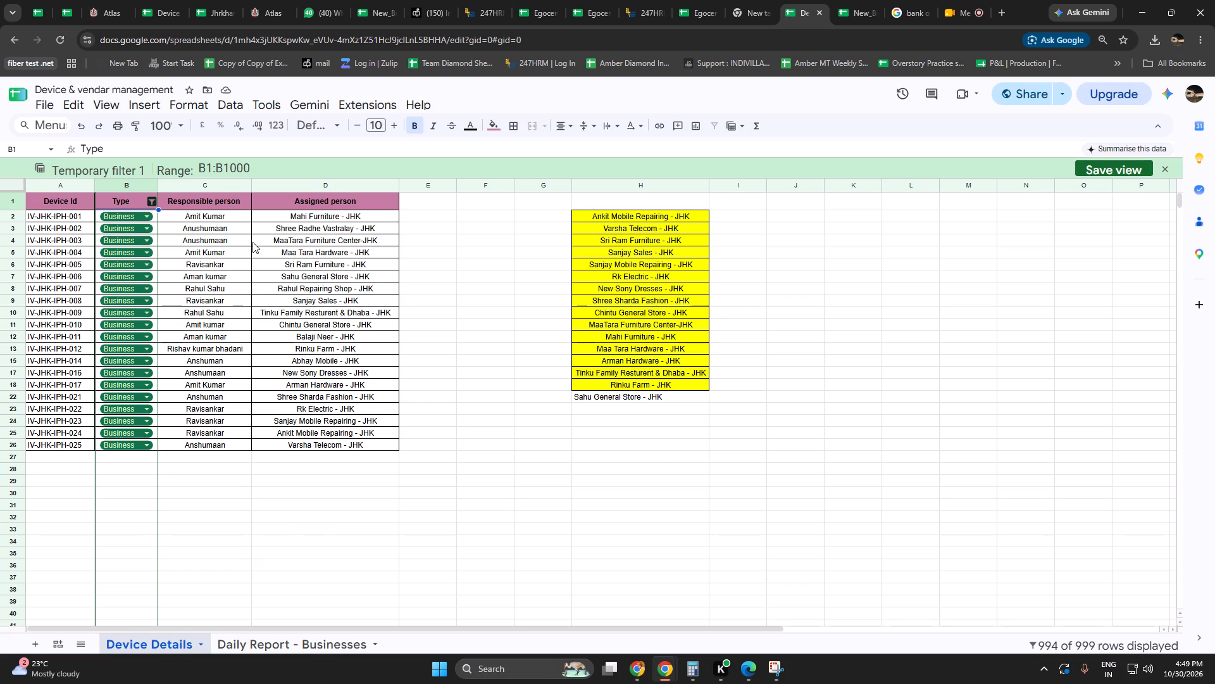
Check the number of assigned businesses among the filtered devices in the Assigned person column.
left_click_drag(275, 231, 275, 241)
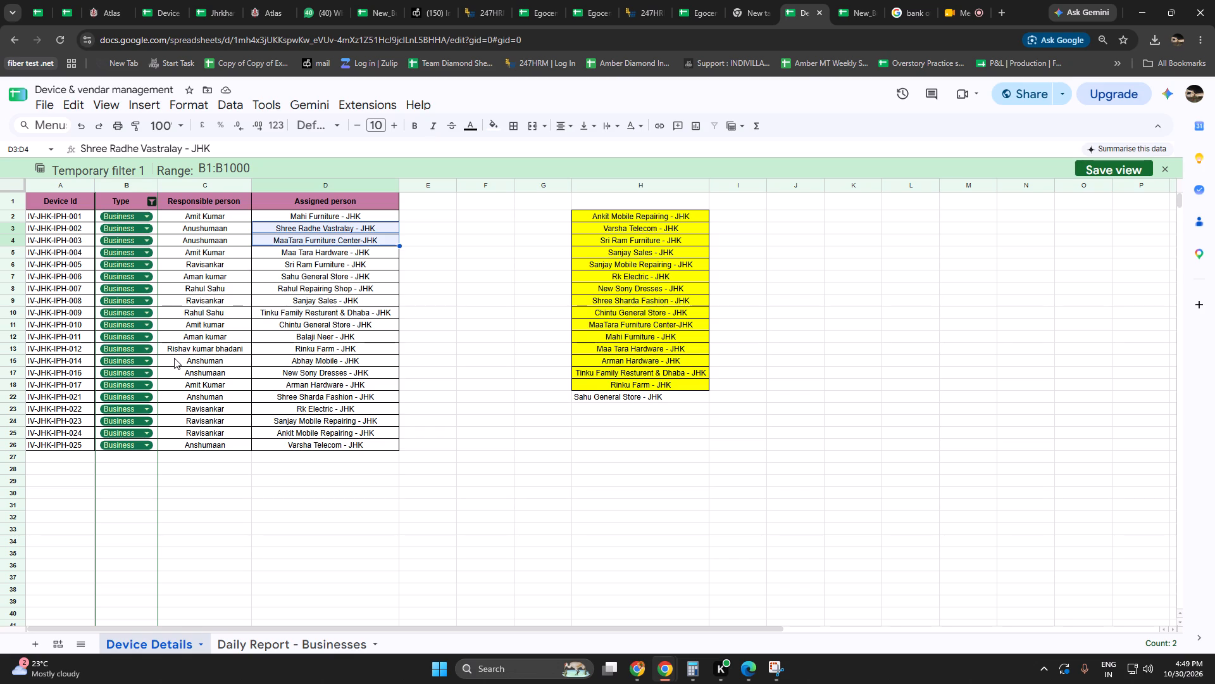
left_click(487, 345)
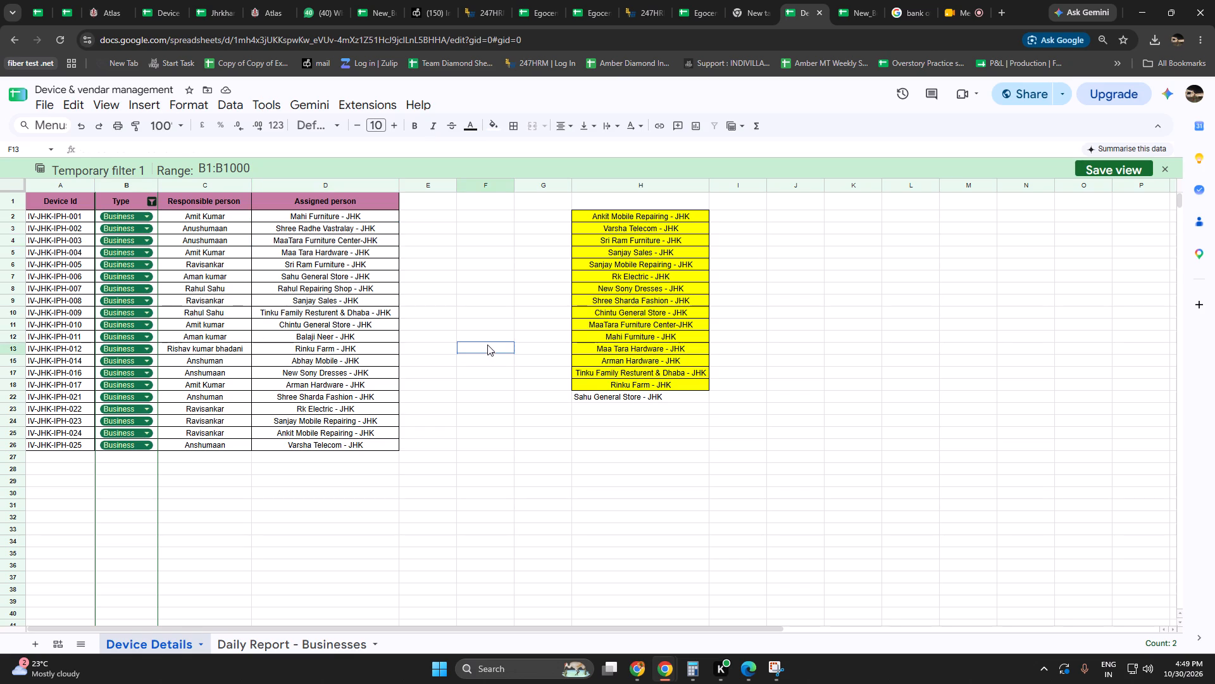
left_click_drag(347, 212, 349, 443)
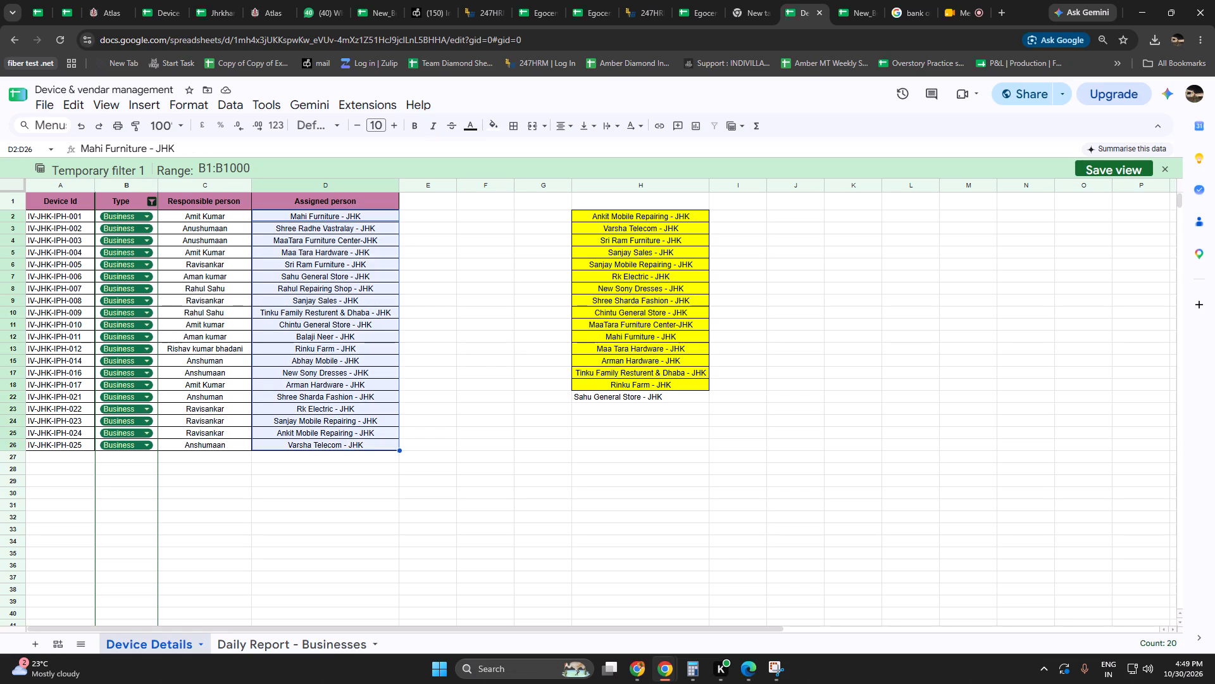
left_click(480, 459)
Centre-align cells H10 to H22, including the new Sahu General Store - JHK entry, and apply all borders to them.
left_click_drag(621, 400, 614, 314)
left_click(559, 117)
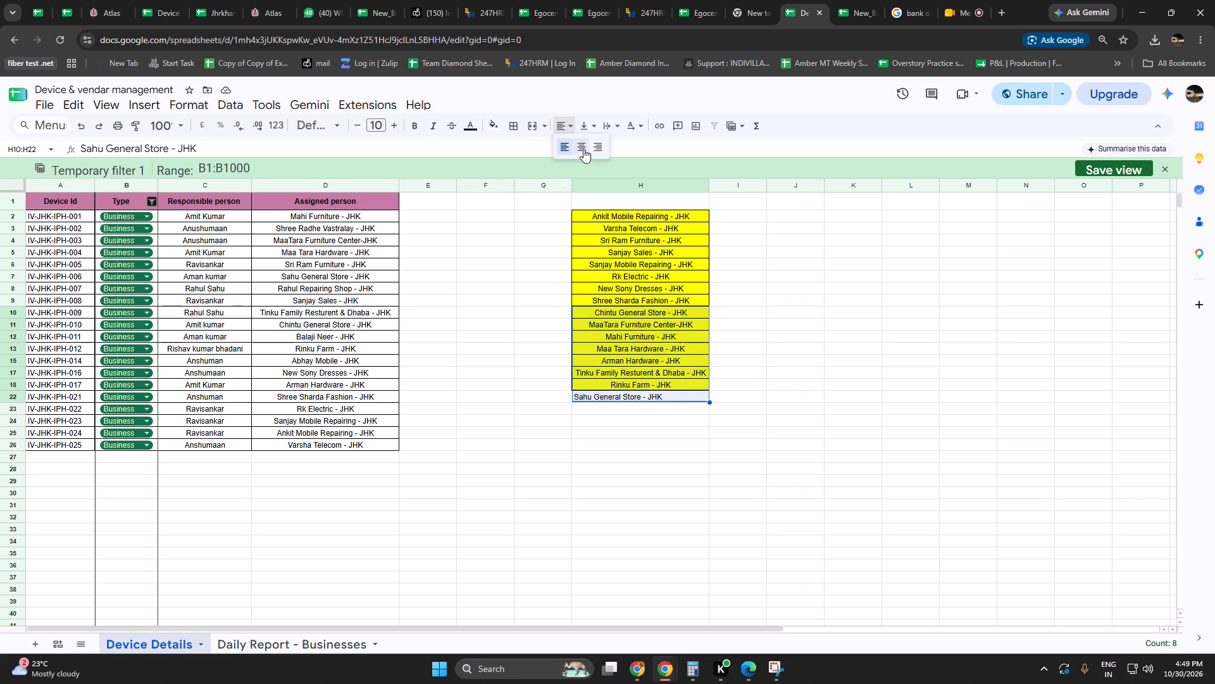
left_click(583, 147)
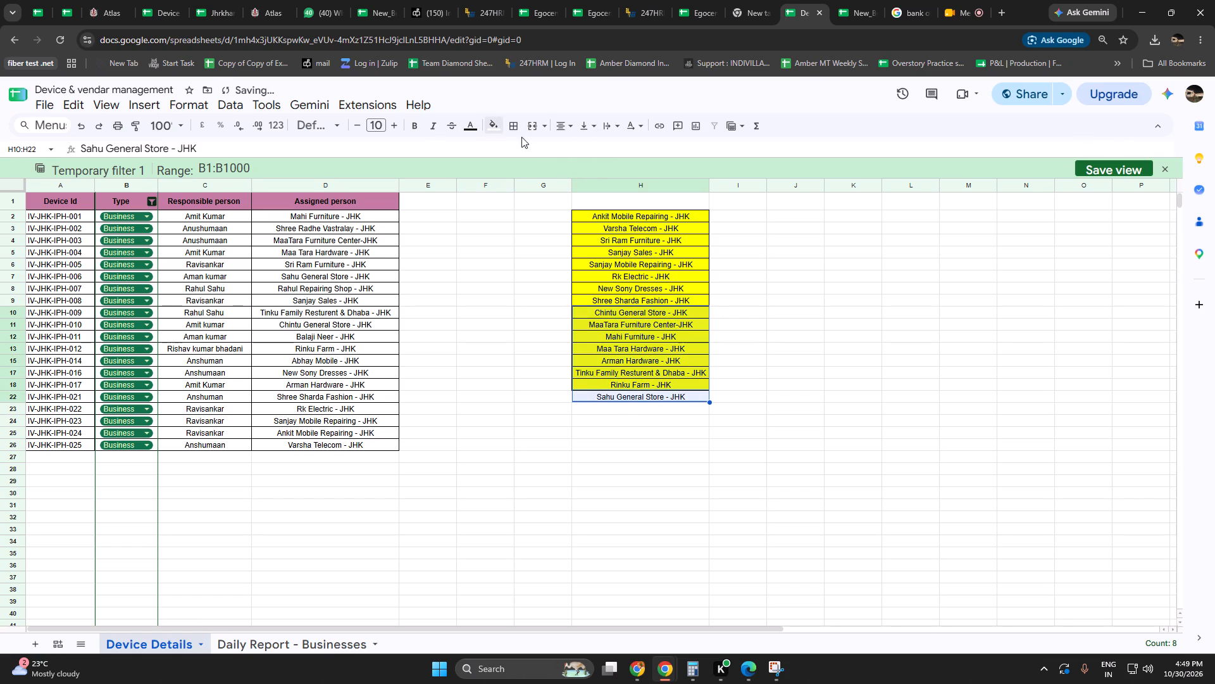
left_click(510, 127)
left_click(517, 153)
left_click(578, 466)
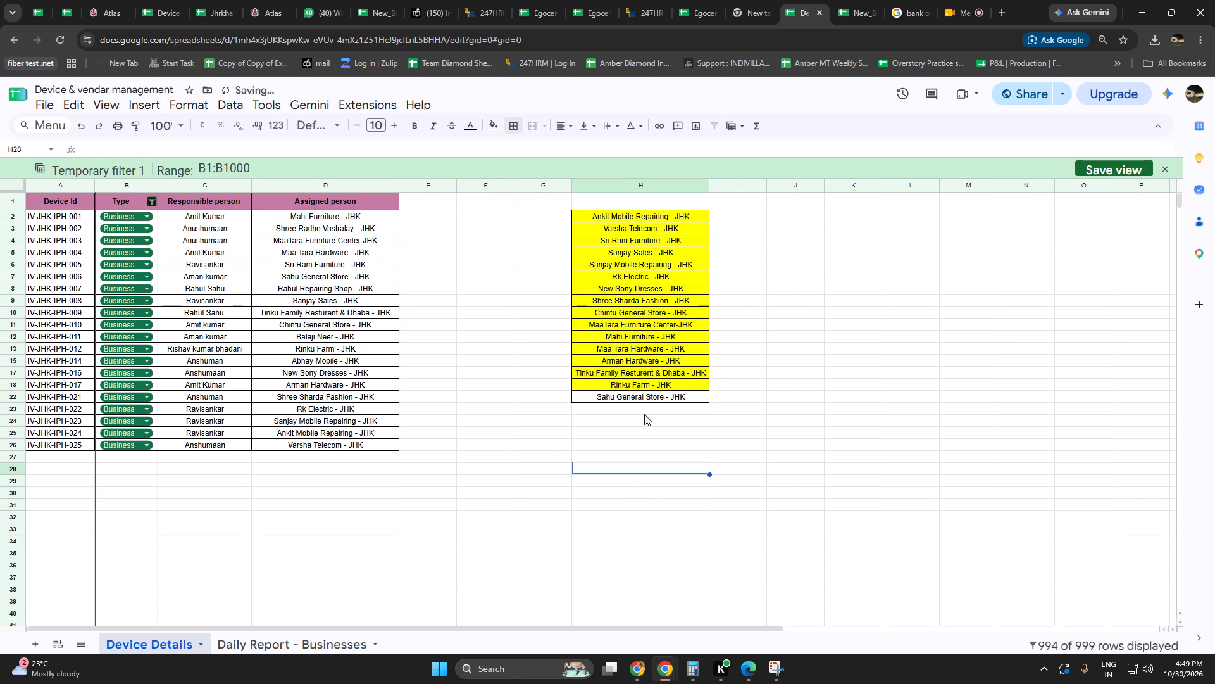
Fill the Sahu General Store - JHK cell in column H with yellow.
left_click(644, 403)
left_click(632, 395)
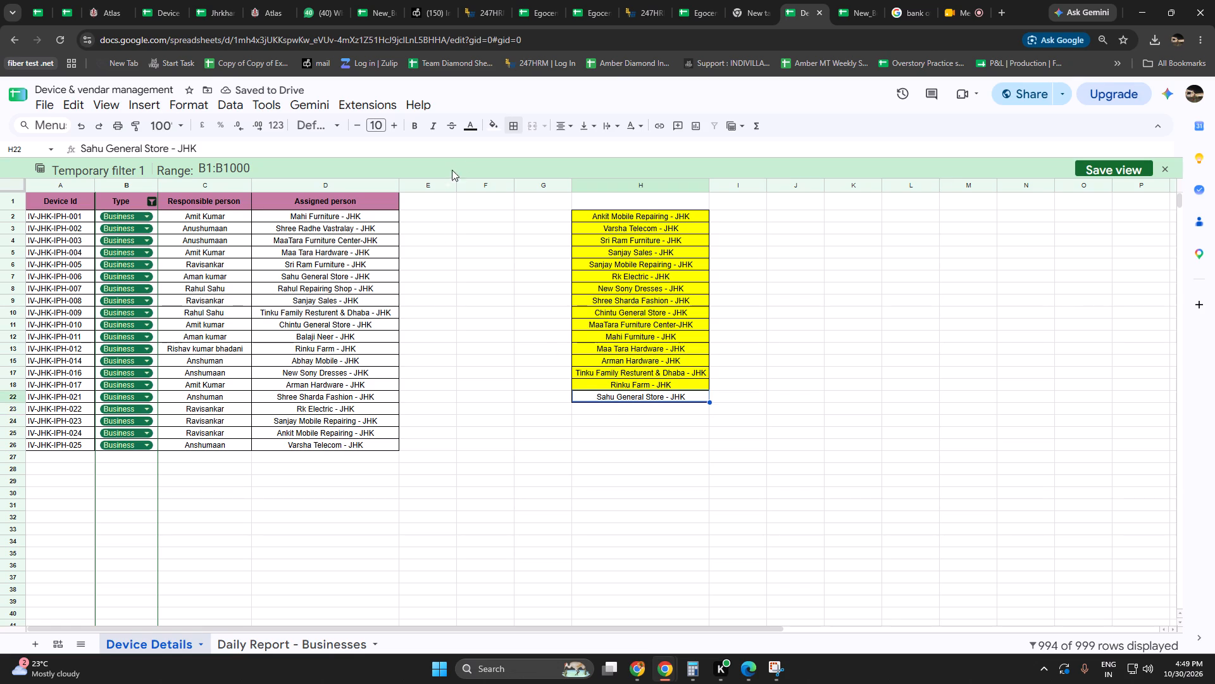
left_click(497, 123)
left_click(531, 182)
left_click(512, 468)
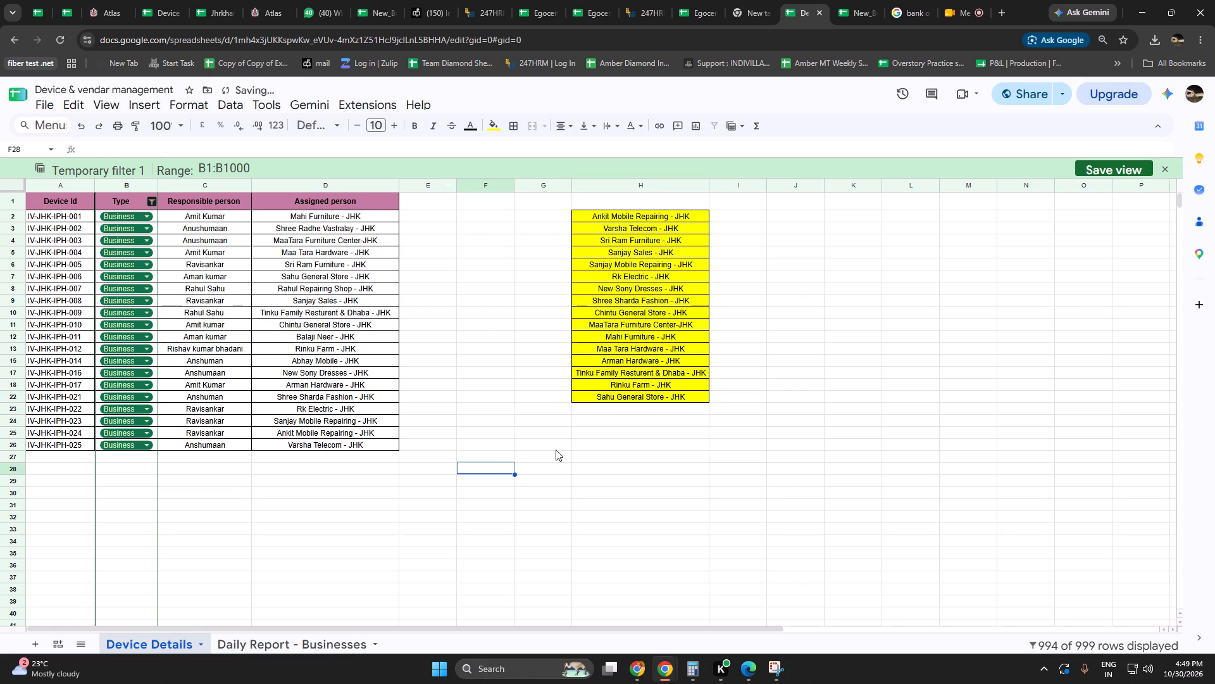
left_click(314, 557)
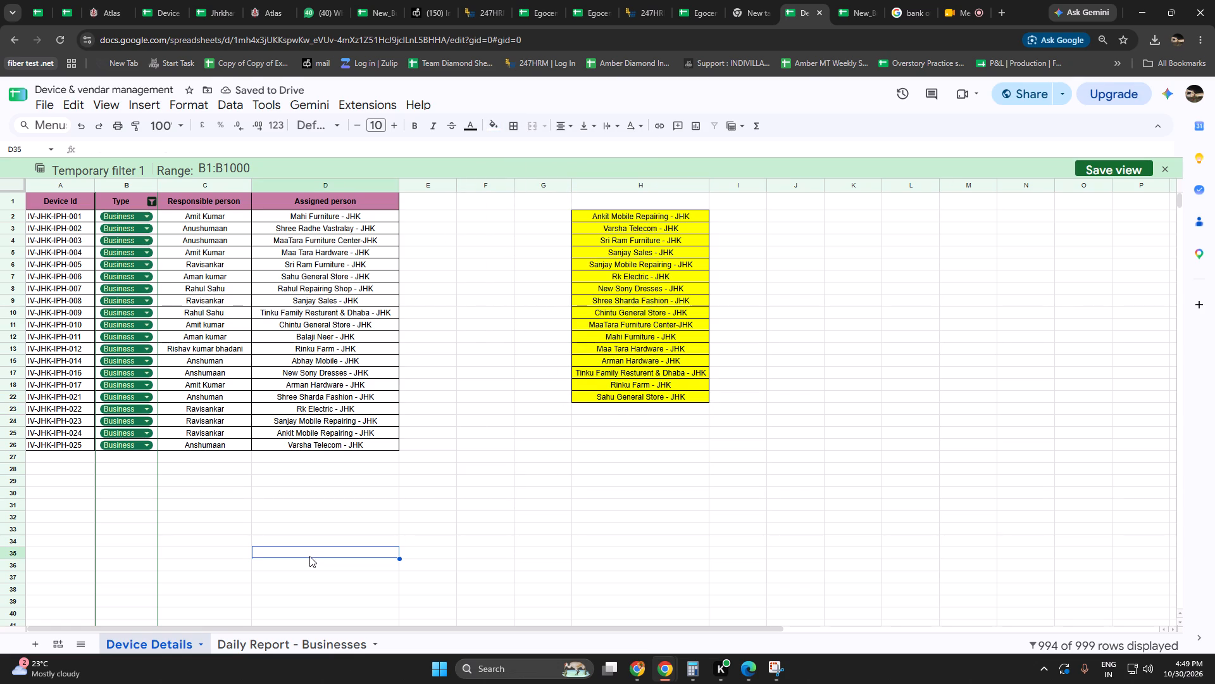
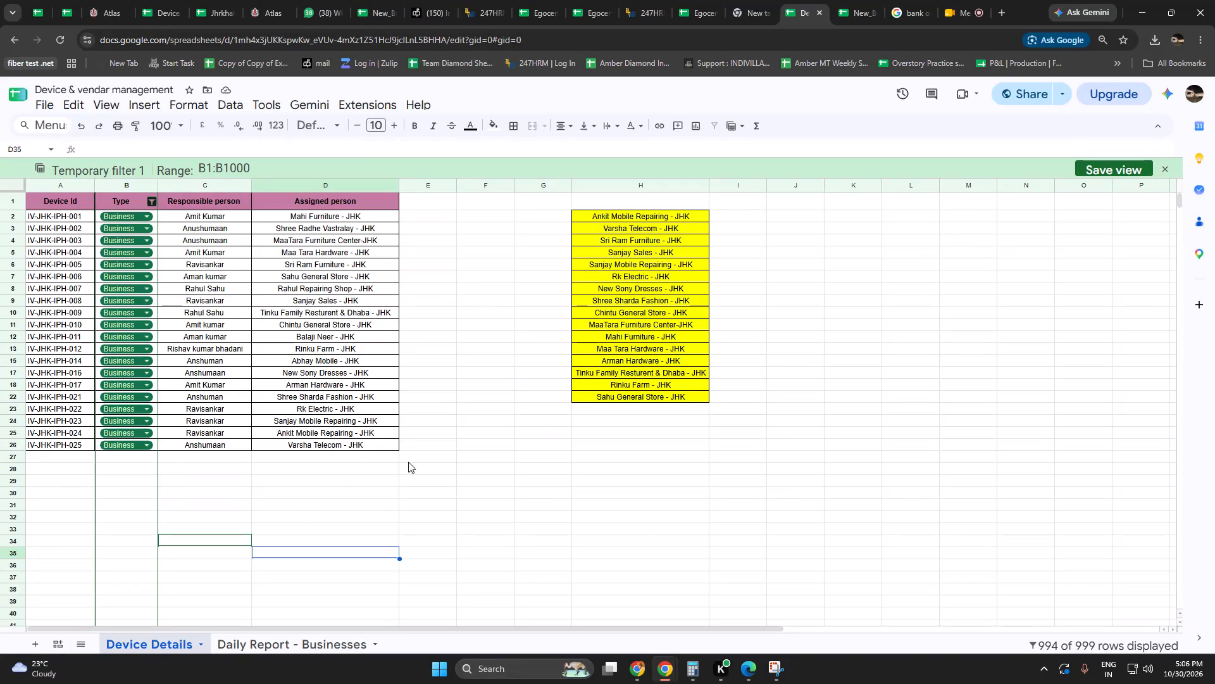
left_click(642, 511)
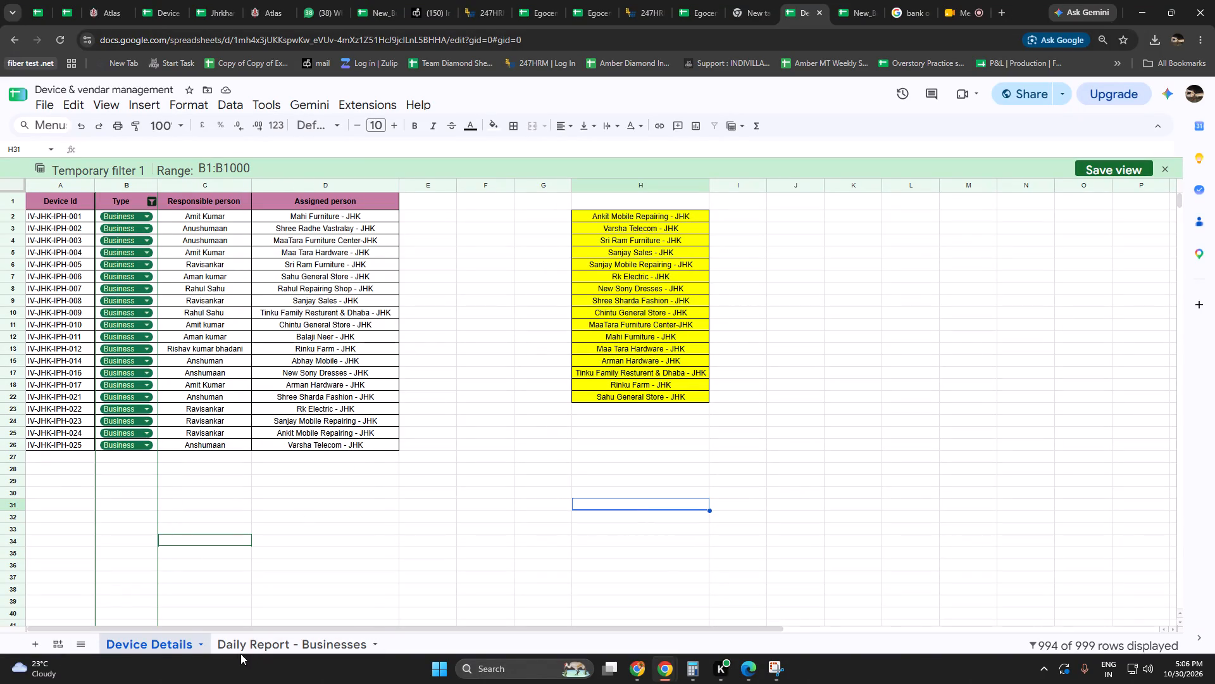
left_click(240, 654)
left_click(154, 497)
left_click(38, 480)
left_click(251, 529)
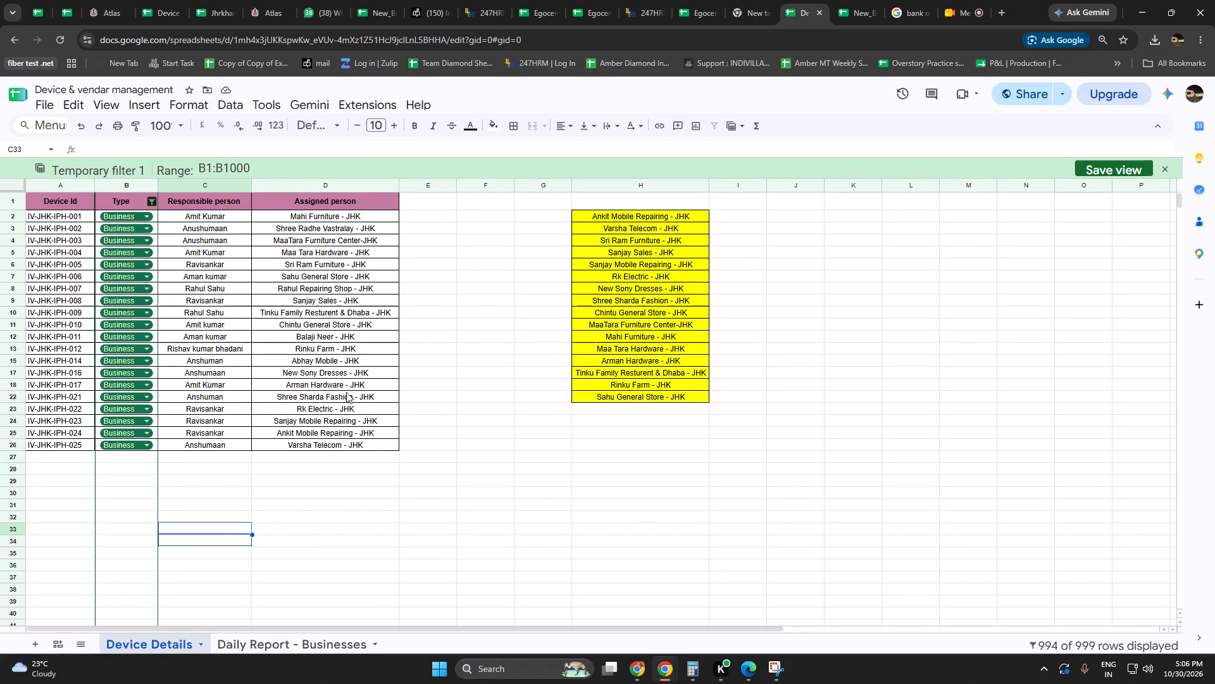
Protect the Device Details sheet, restricting who can edit it to the custom list of already selected editors.
right_click(139, 649)
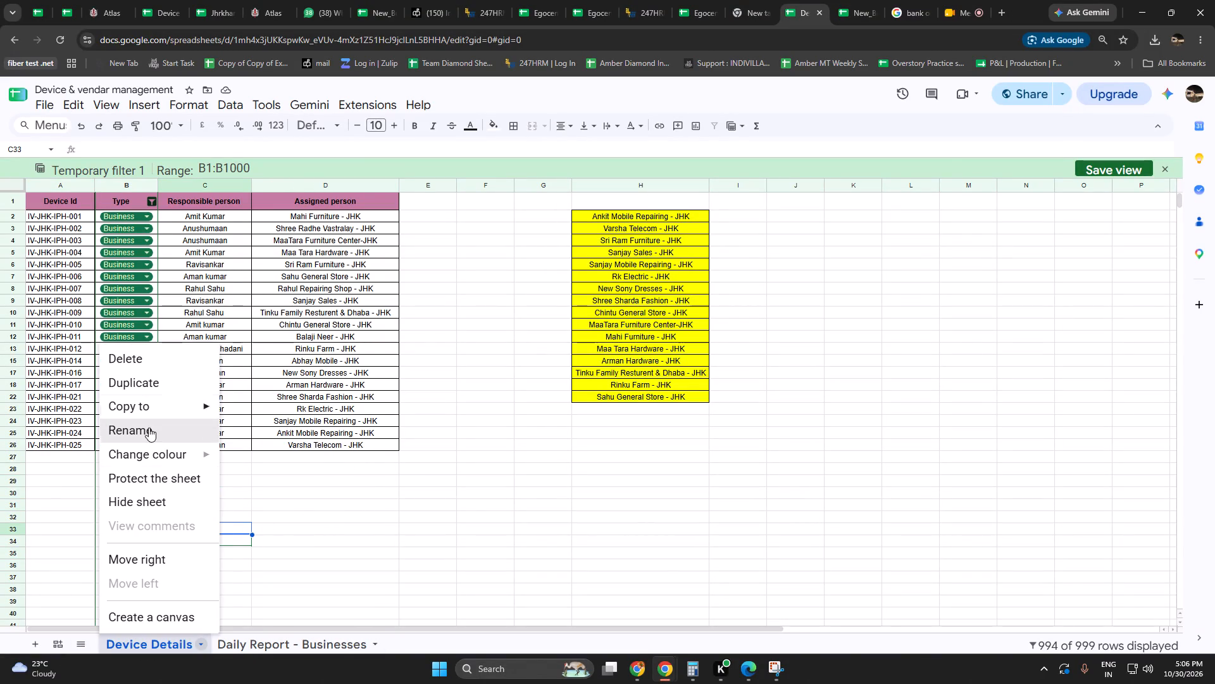
left_click(147, 483)
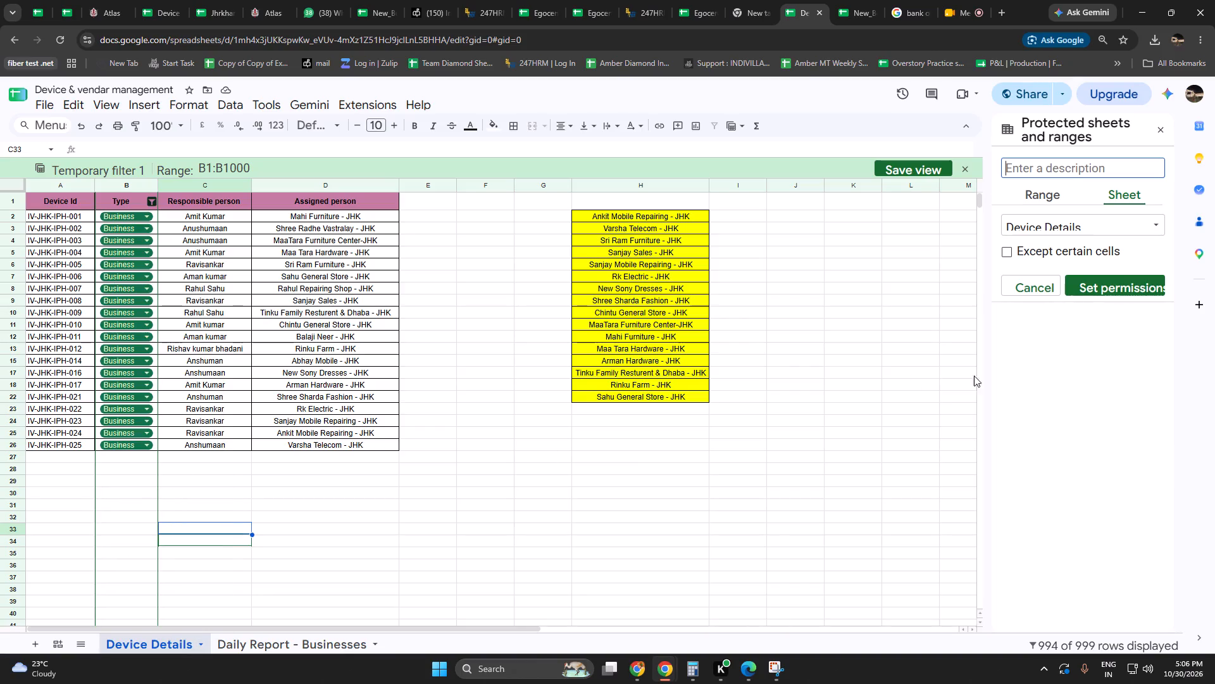
left_click(1101, 288)
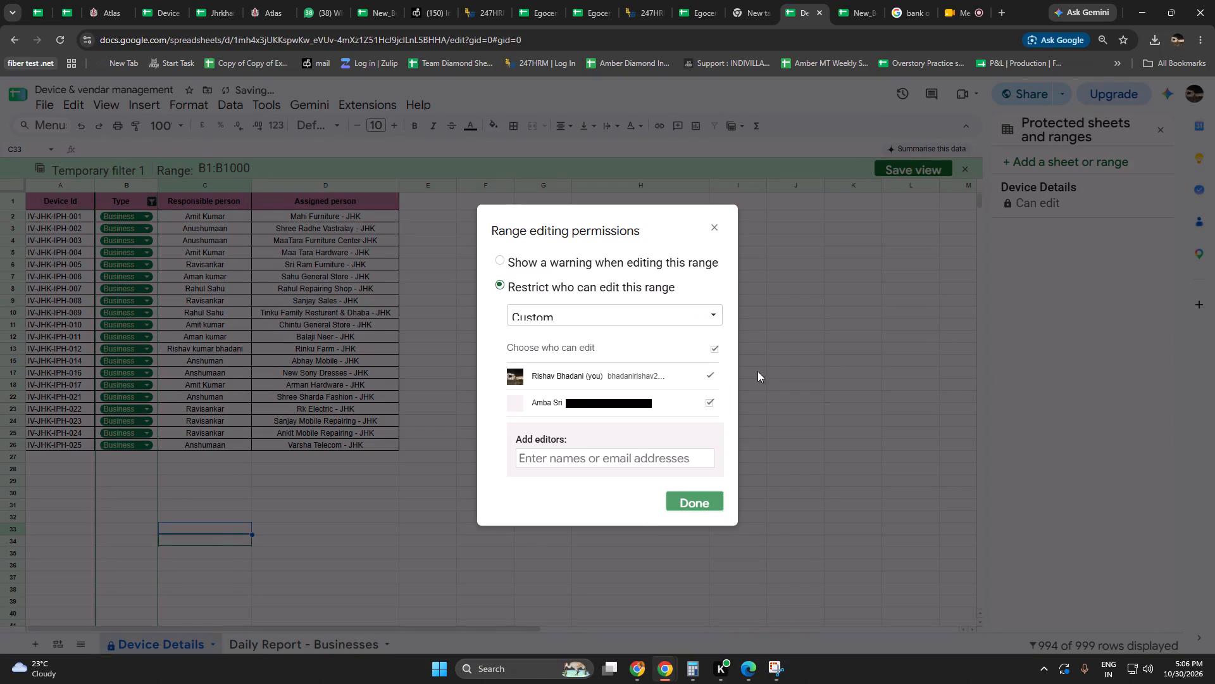
left_click(692, 500)
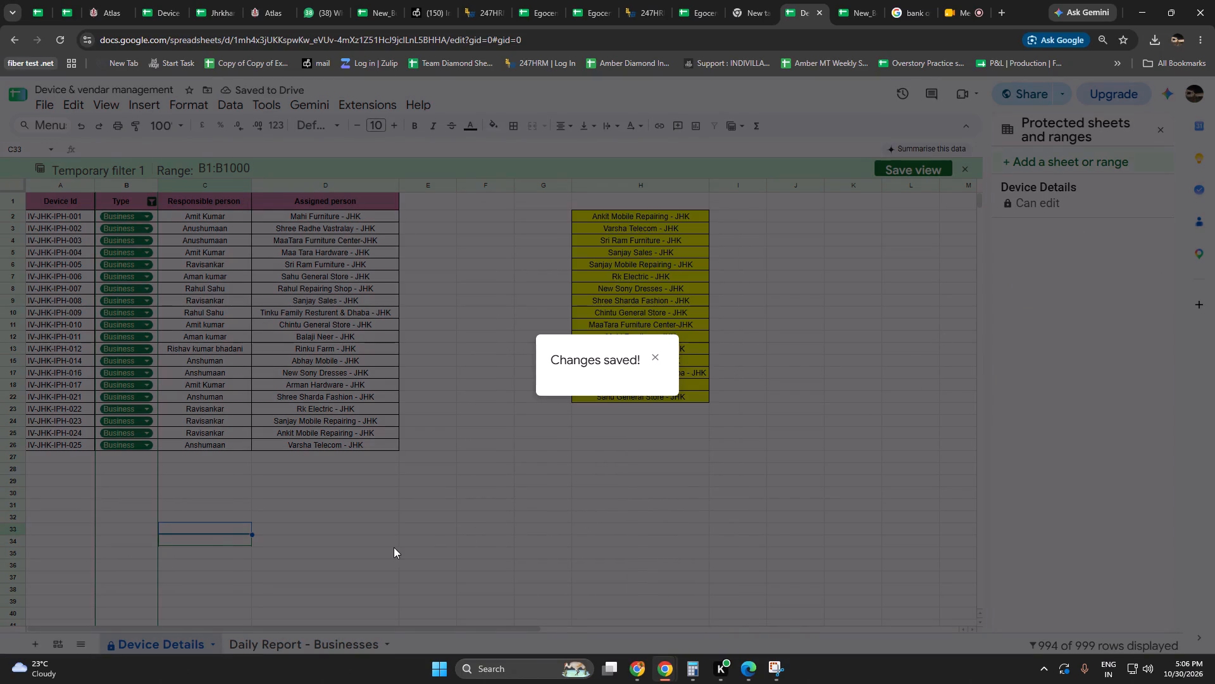
left_click(392, 547)
Check the number of active businesses in the Name column of the Daily Report - Businesses sheet.
left_click(288, 642)
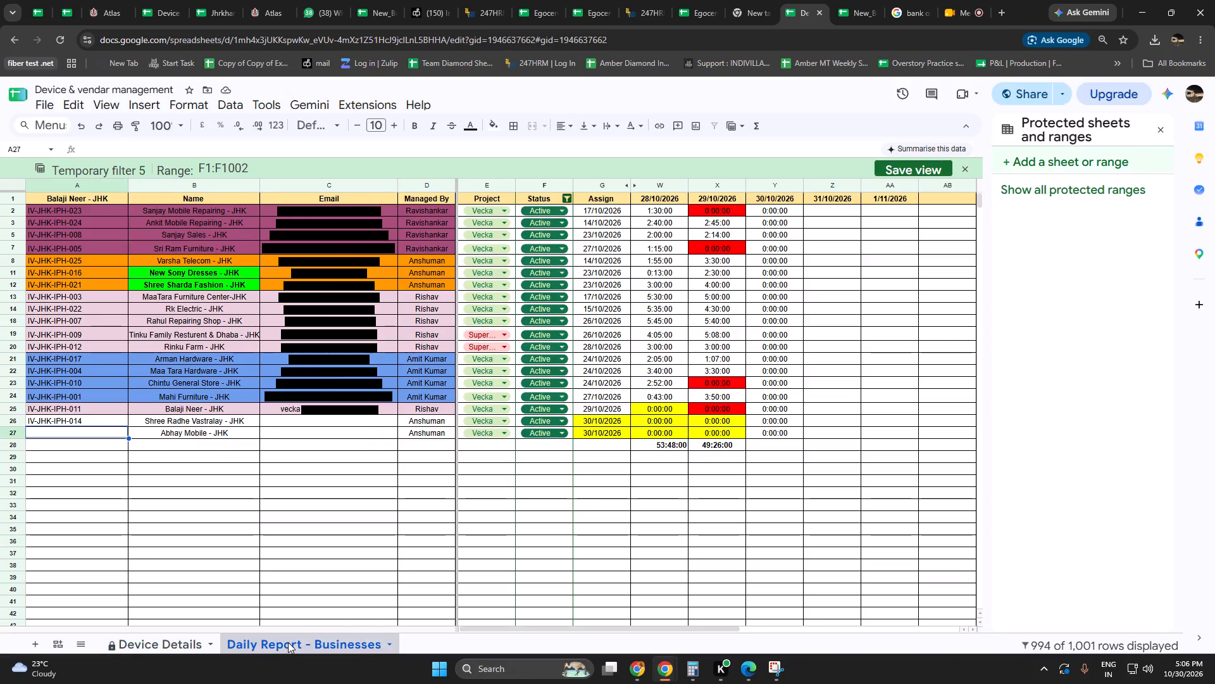
left_click(410, 573)
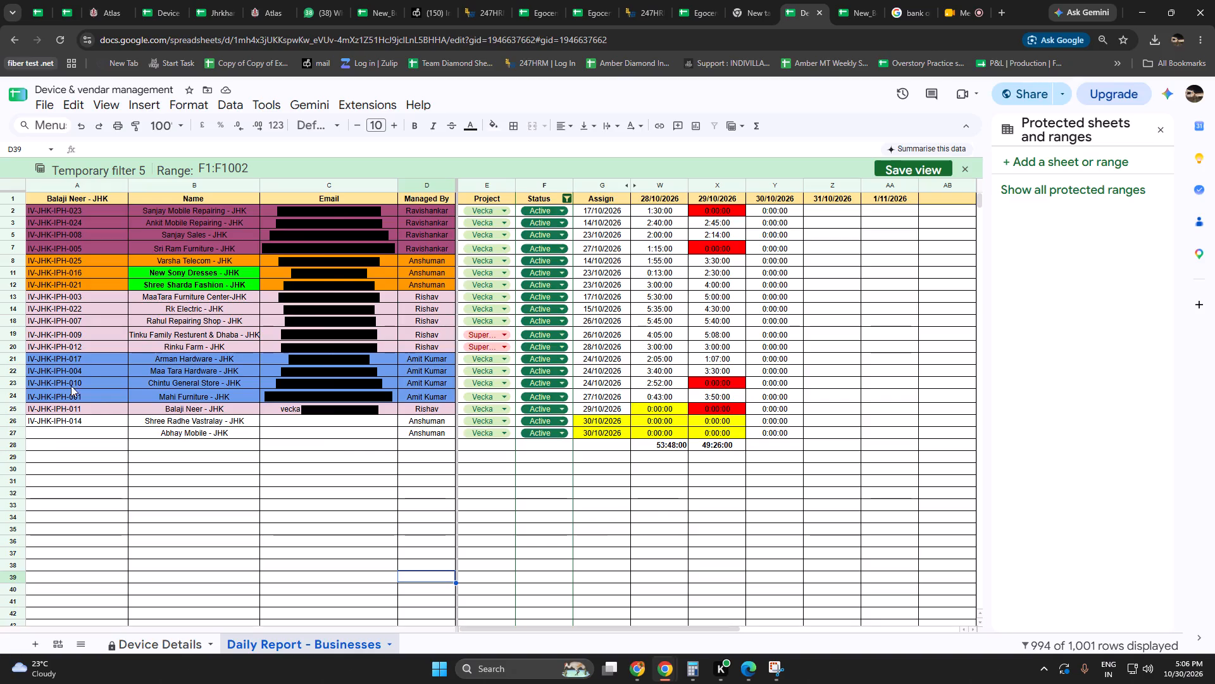
left_click_drag(186, 210, 190, 412)
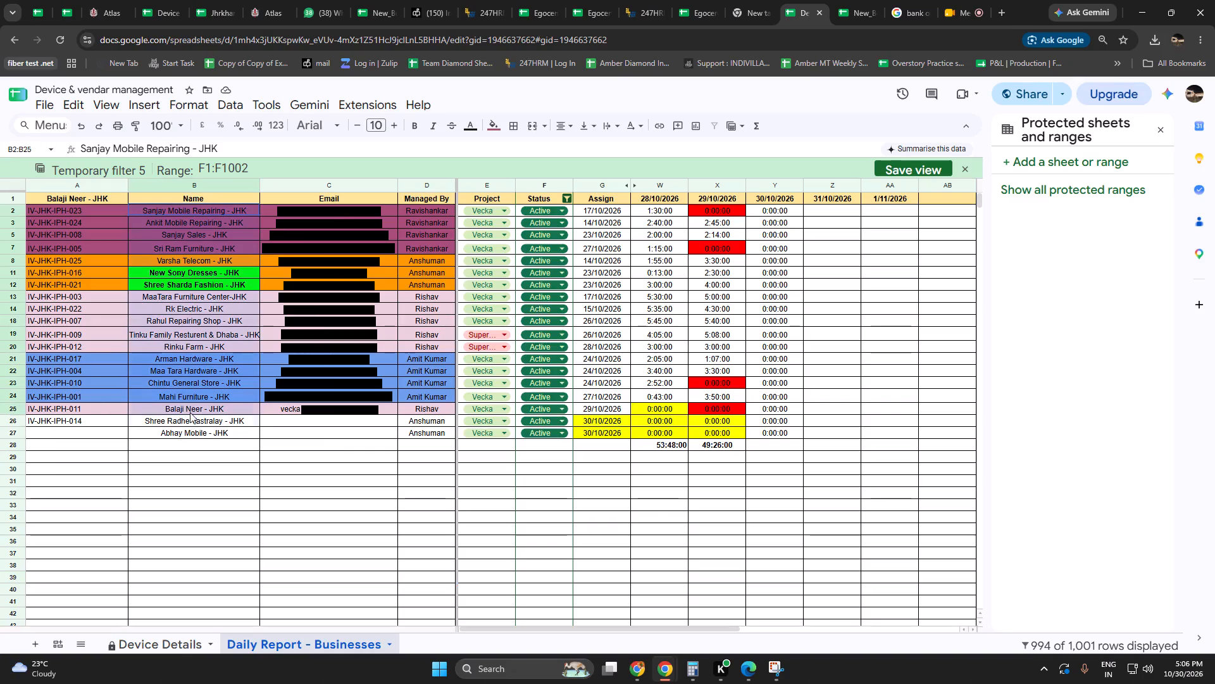
left_click_drag(190, 412, 192, 431)
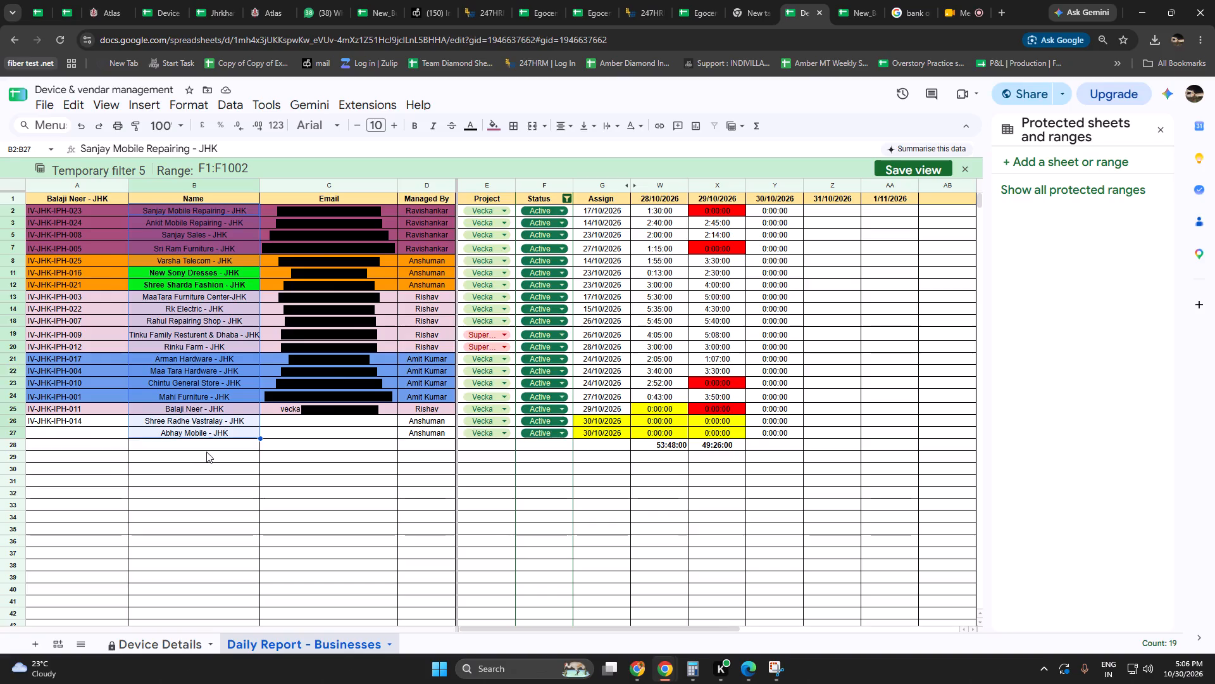
left_click(206, 452)
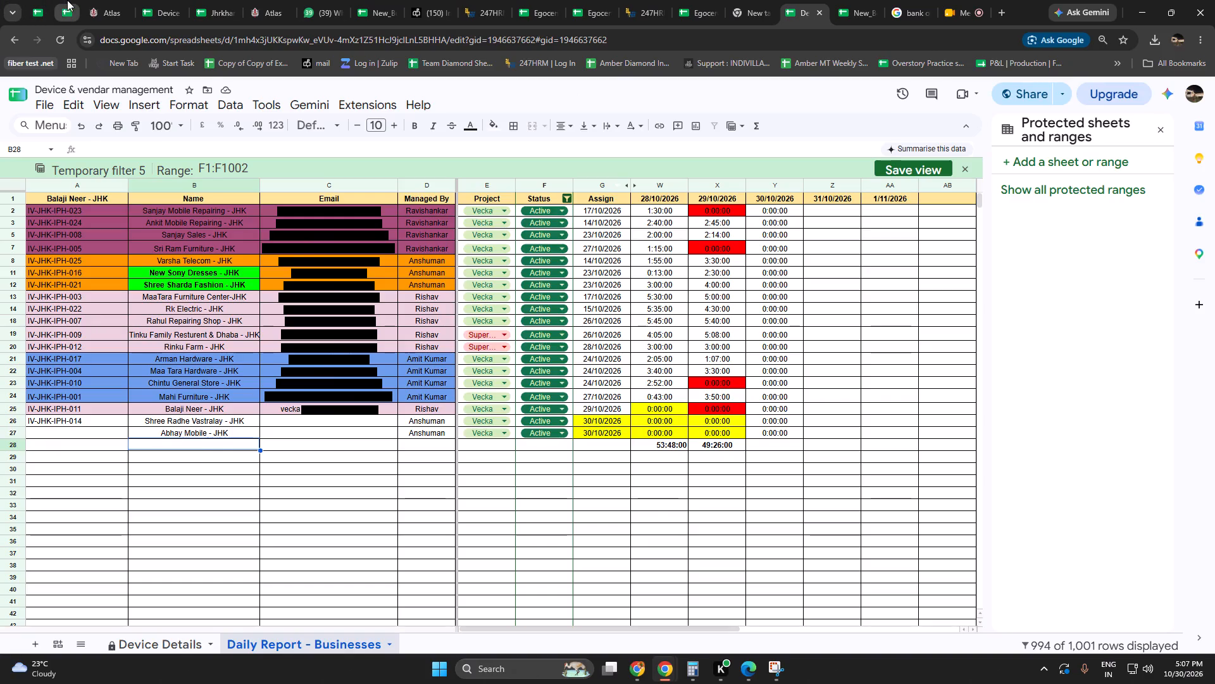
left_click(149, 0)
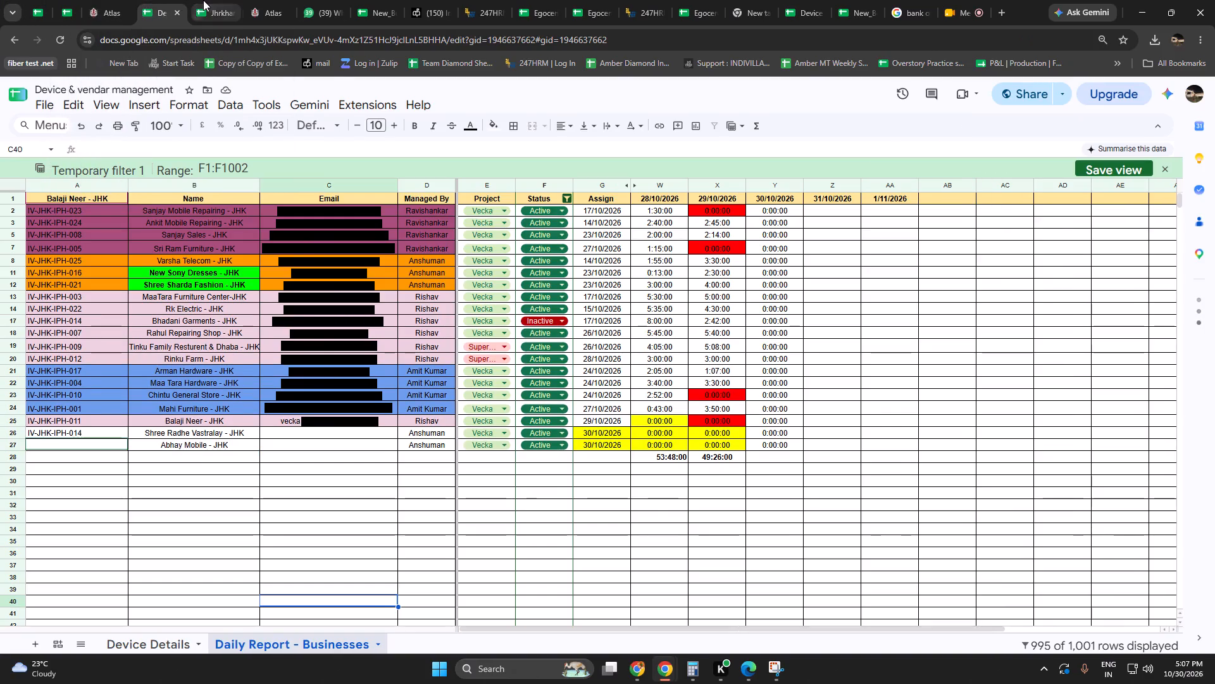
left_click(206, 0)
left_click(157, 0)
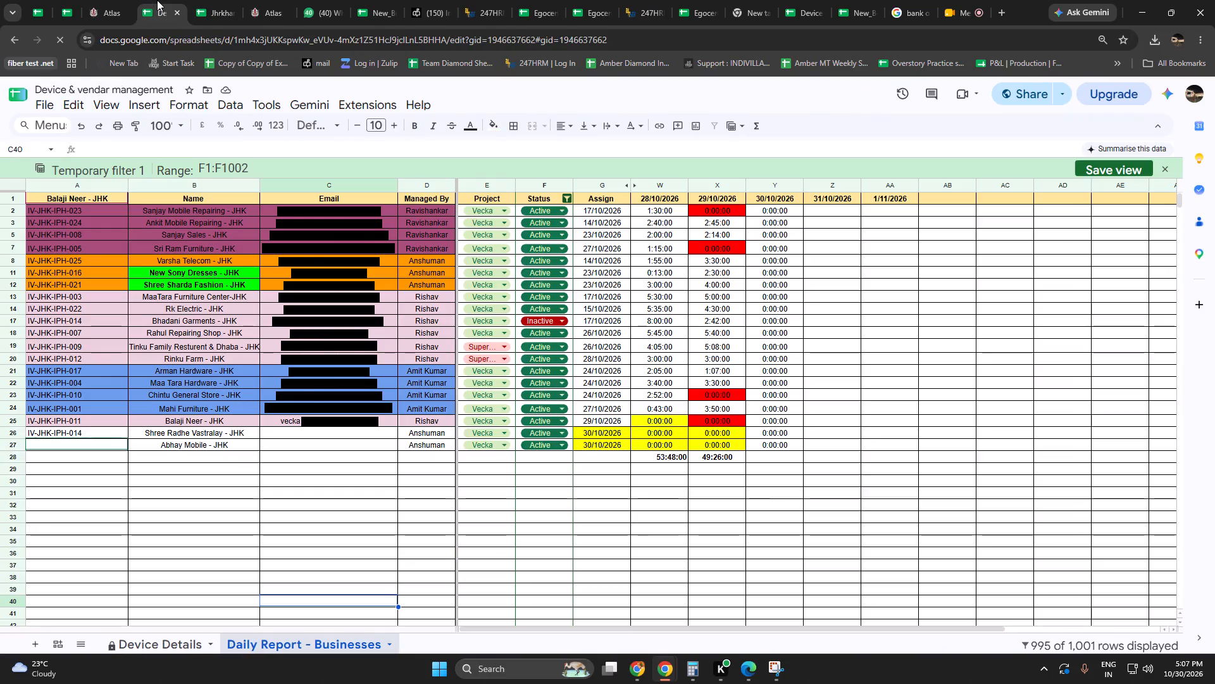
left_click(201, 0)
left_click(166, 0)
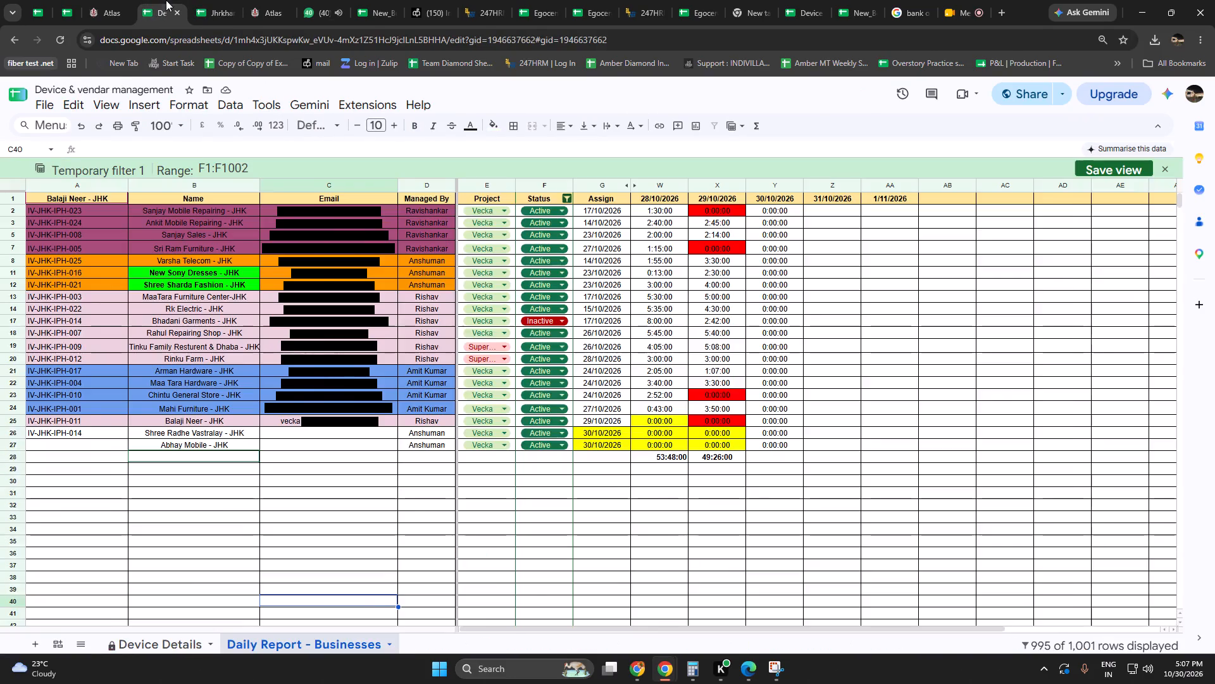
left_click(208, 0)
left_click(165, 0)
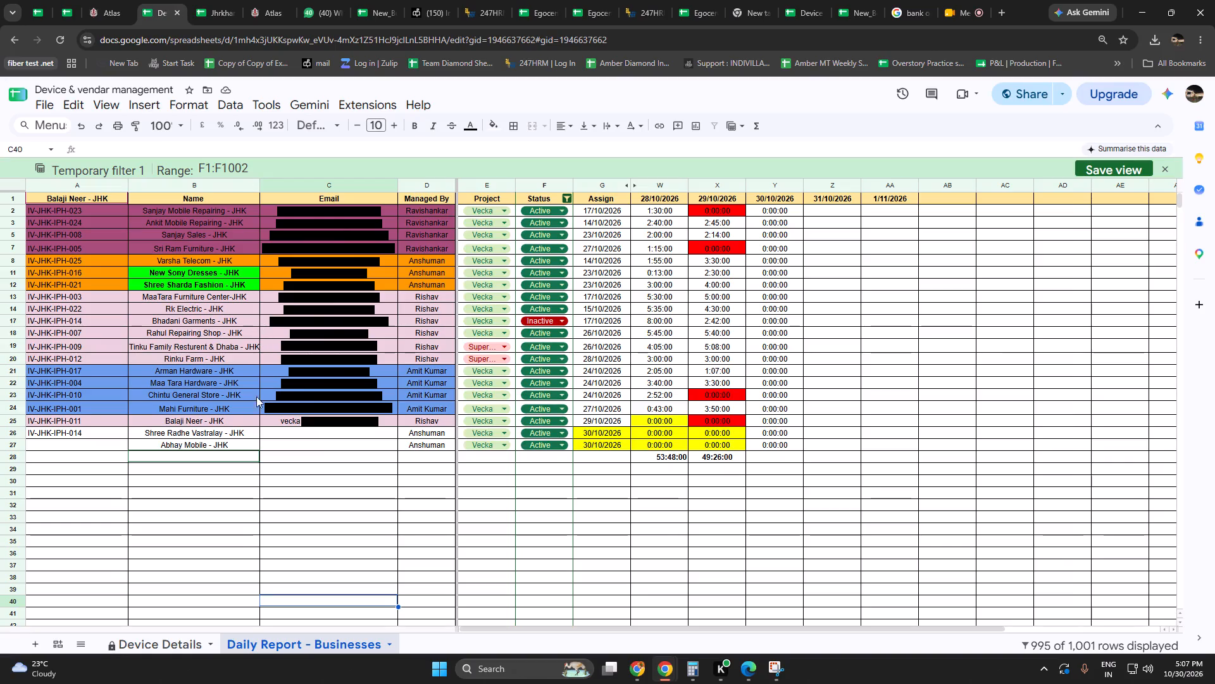
Copy Sahu General Store - JHK from the Approved Business List and paste only its value into cell B28 of Daily Report - Businesses.
left_click(40, 0)
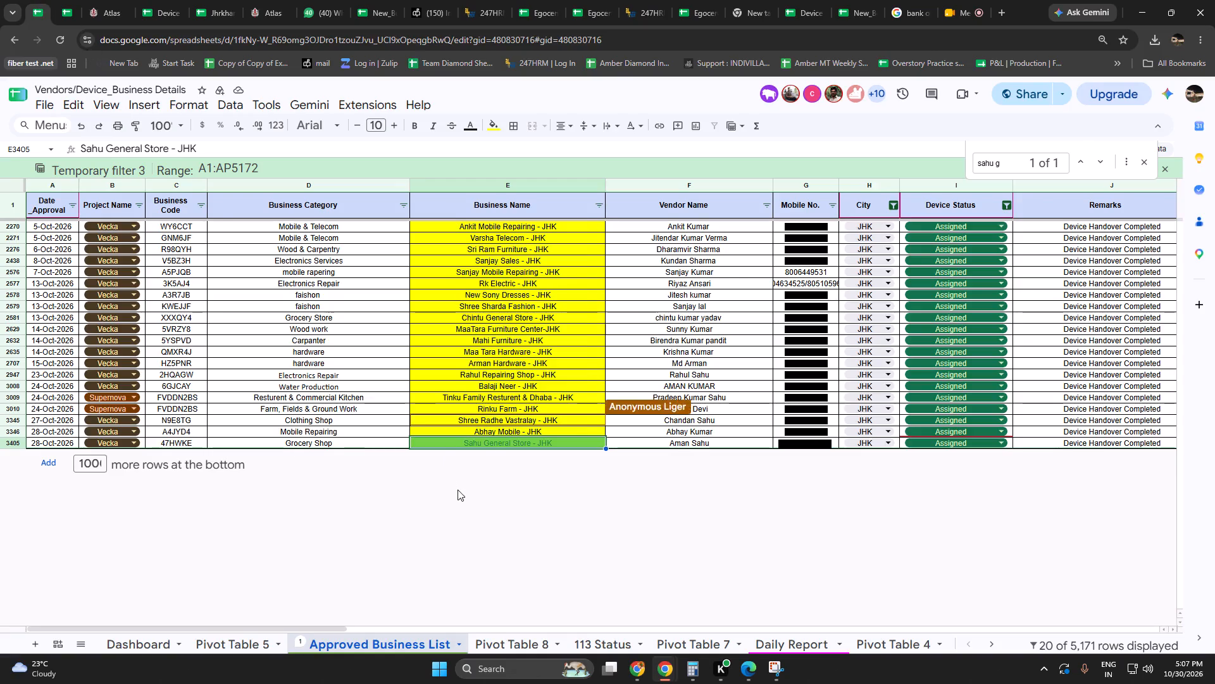
left_click(458, 490)
left_click(481, 443)
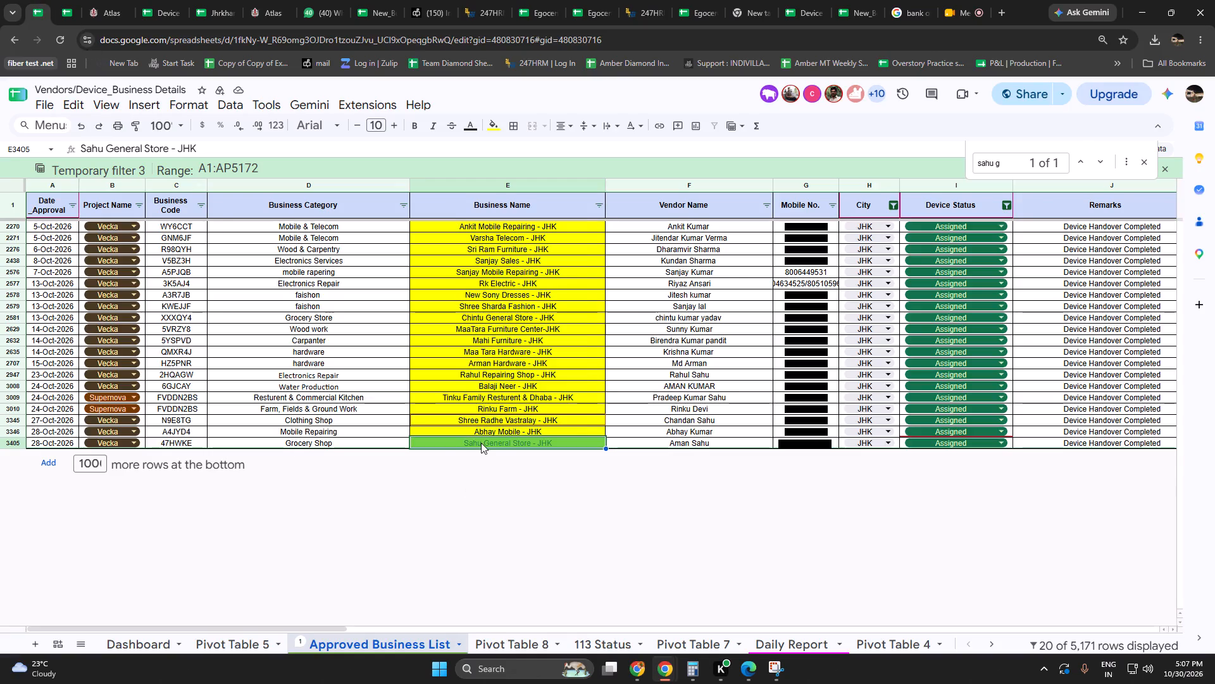
key("ctrl+c")
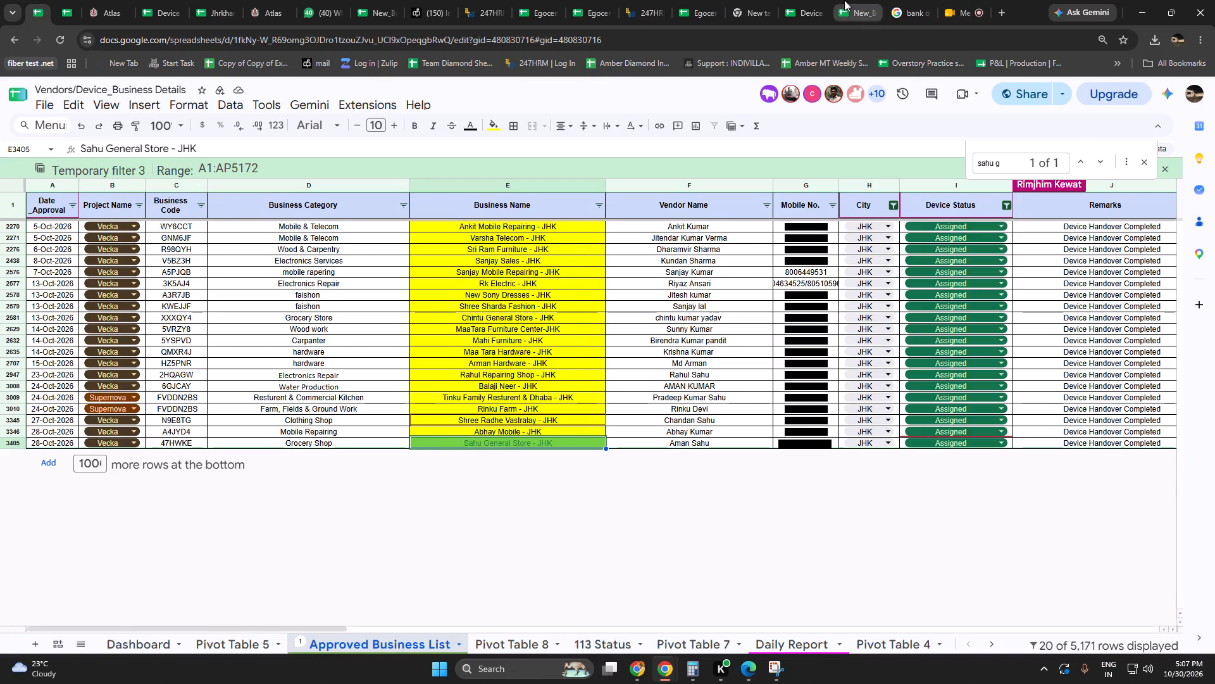
left_click(844, 0)
left_click(812, 0)
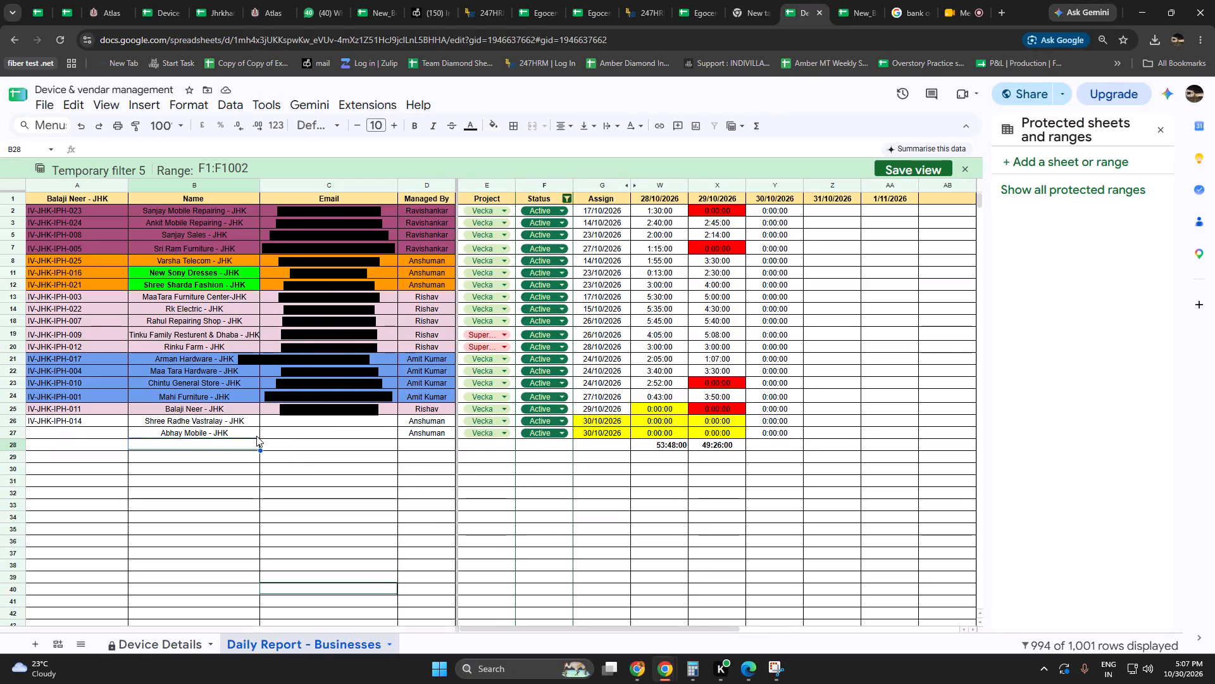
key("ctrl+v")
key("ctrl+z")
key("ctrl+shift+v")
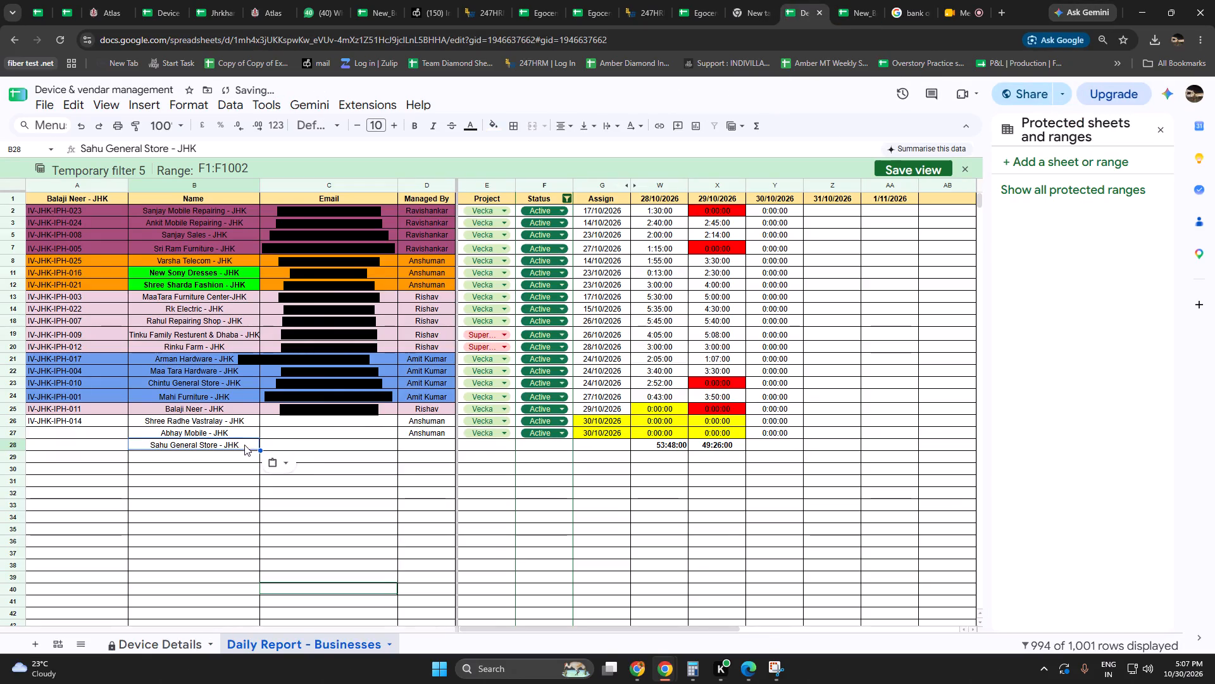
left_click(220, 467)
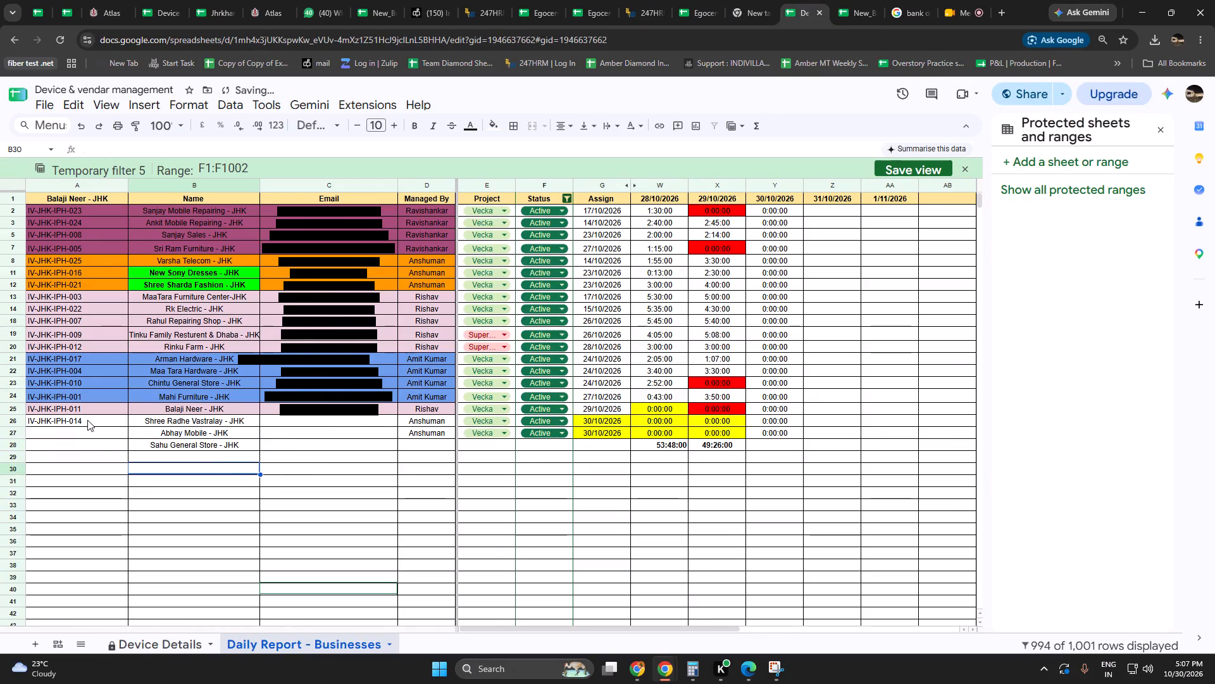
Select the Abhay Mobile - JHK name in row 27 of the Daily Report - Businesses sheet.
left_click(88, 436)
left_click(147, 436)
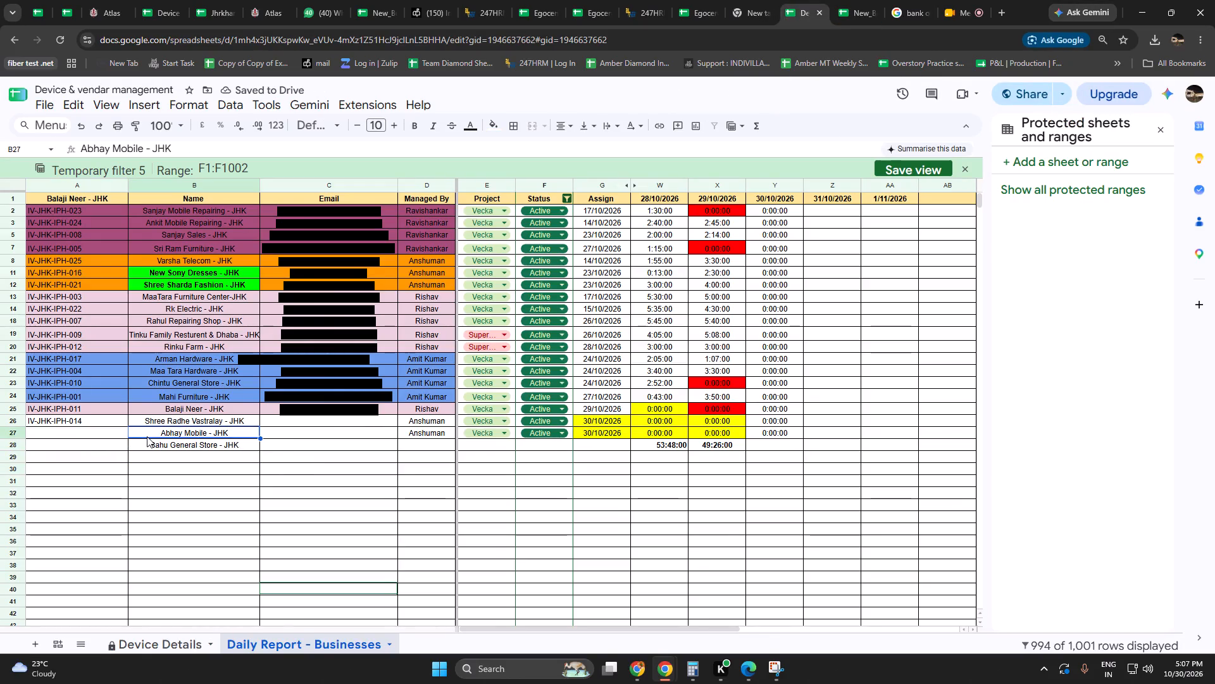
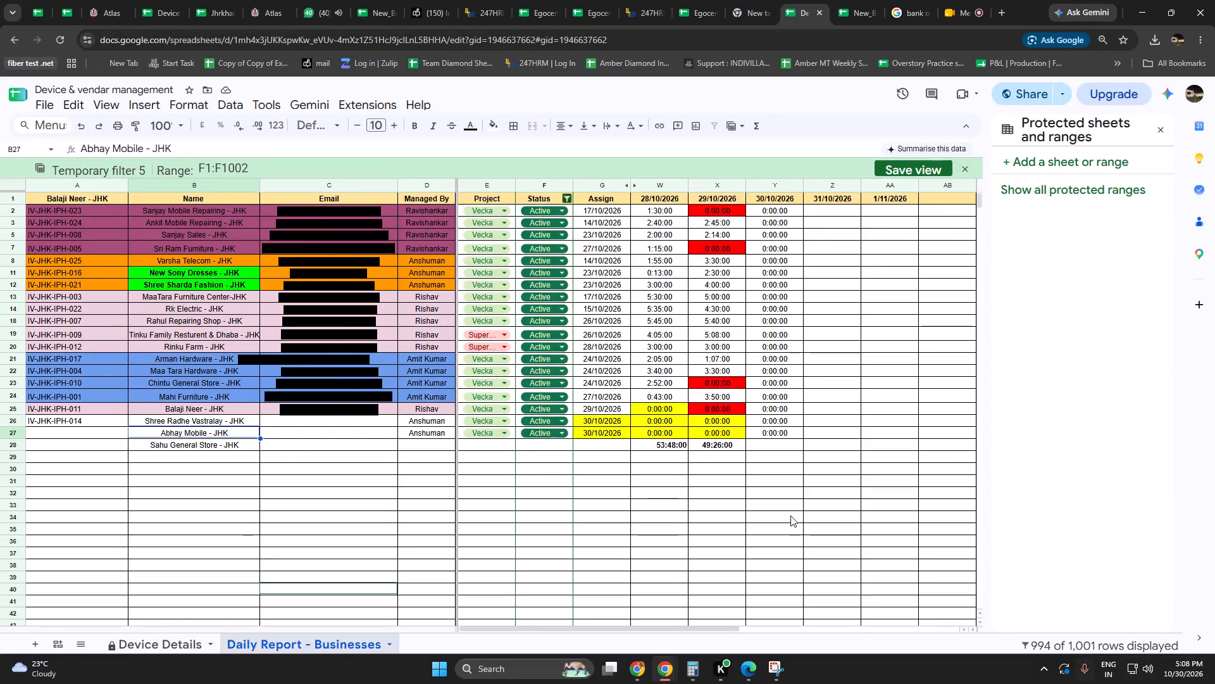
Review the names and device IDs of the newly added businesses in rows 26 to 28 of Daily Report - Businesses.
left_click(180, 467)
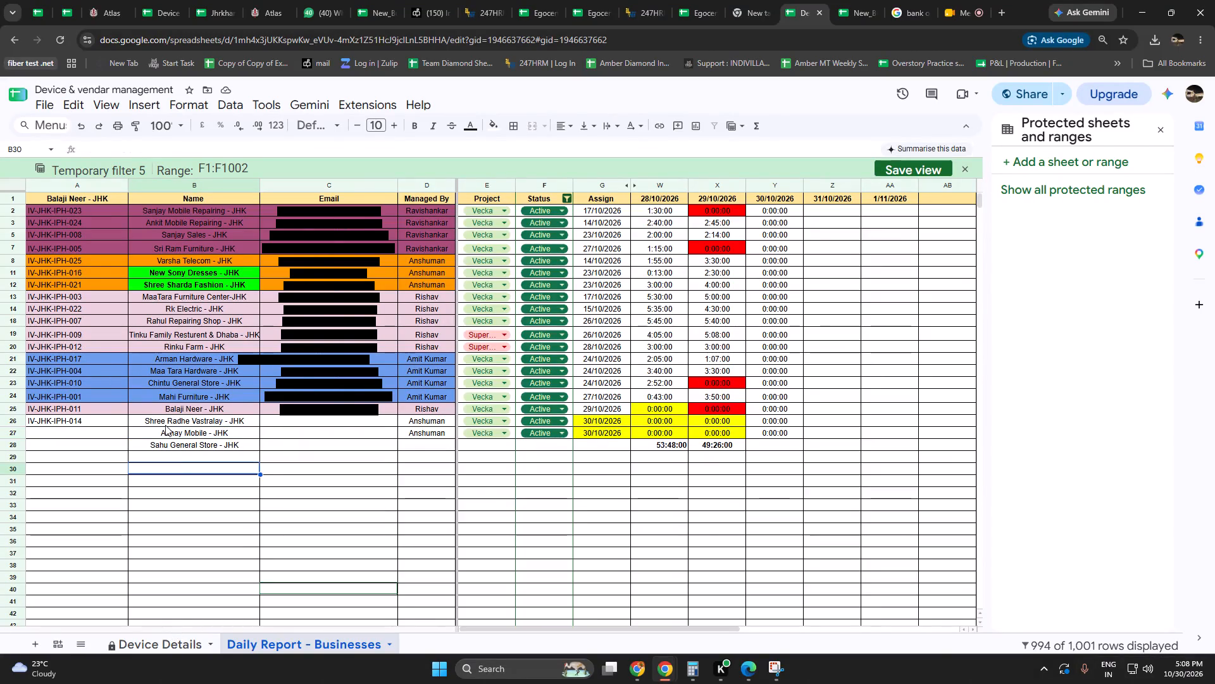
left_click_drag(170, 422, 175, 445)
left_click(175, 470)
left_click_drag(173, 431, 171, 444)
left_click_drag(113, 433, 110, 445)
left_click(151, 500)
left_click_drag(171, 436, 171, 437)
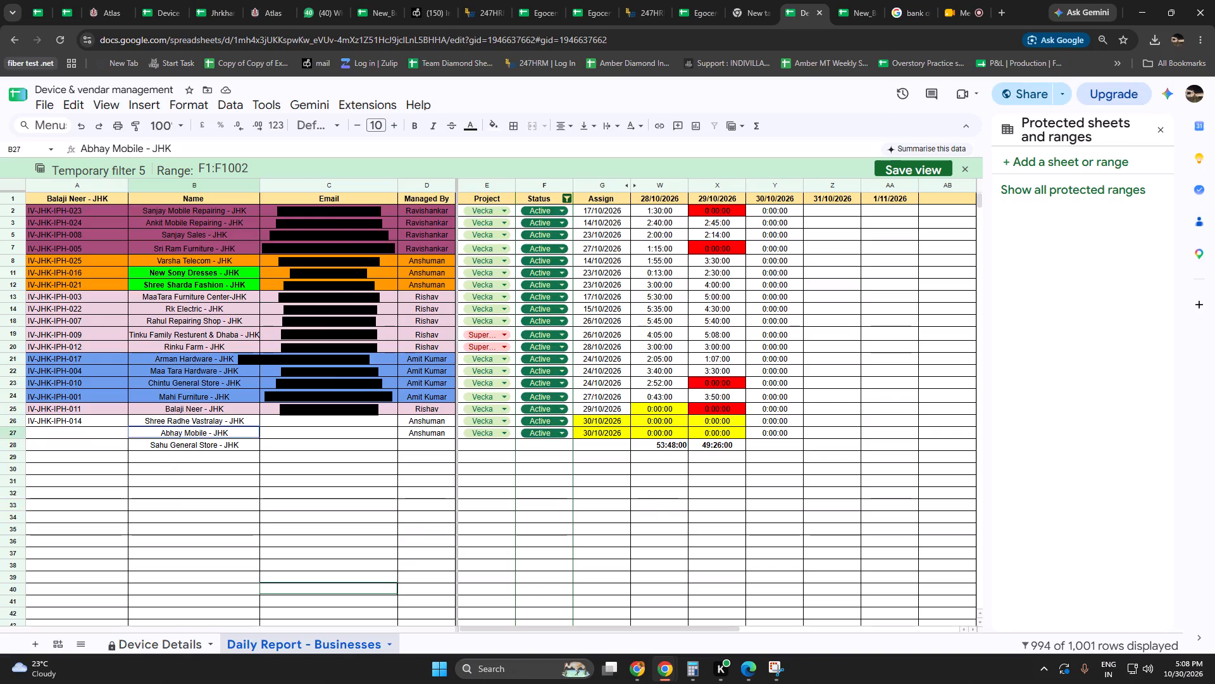
left_click_drag(171, 437, 171, 445)
left_click(180, 487)
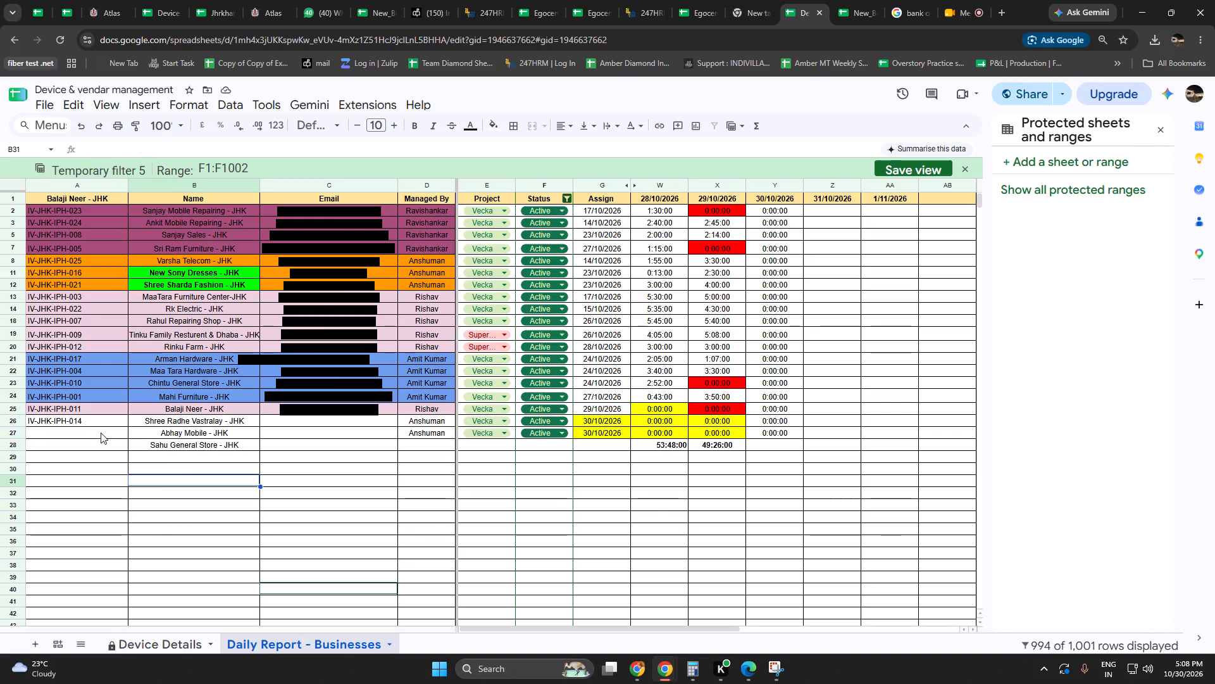
left_click_drag(101, 433, 98, 450)
left_click_drag(89, 419, 93, 448)
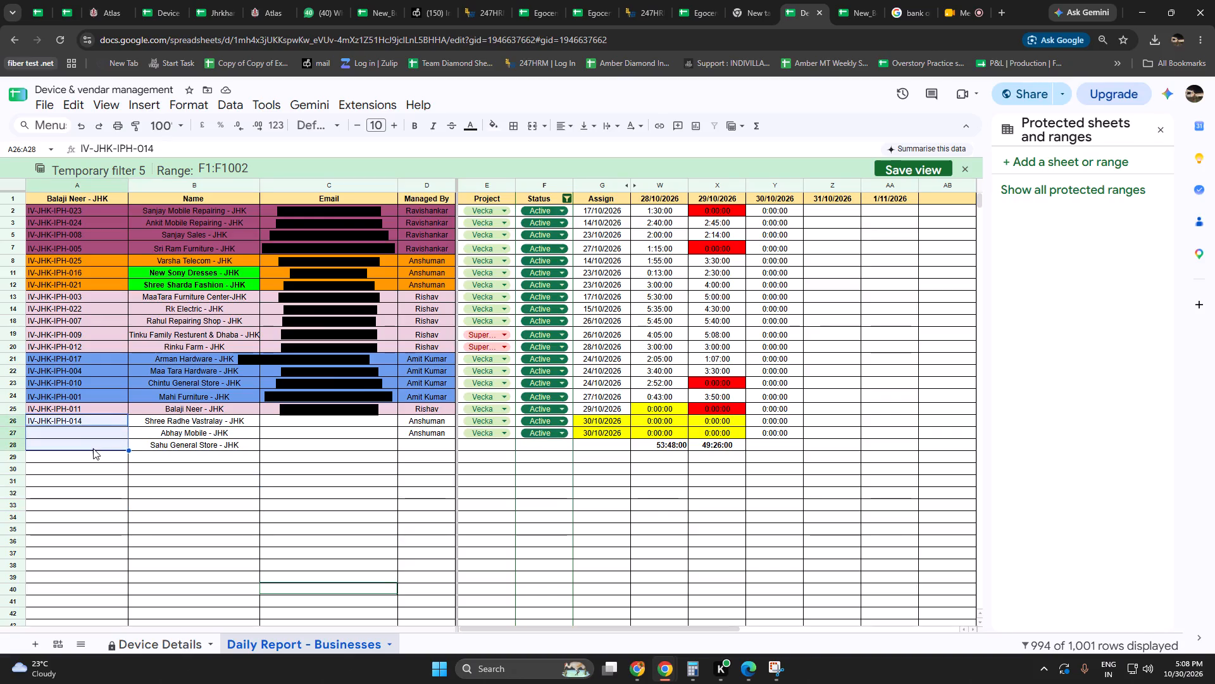
left_click(151, 519)
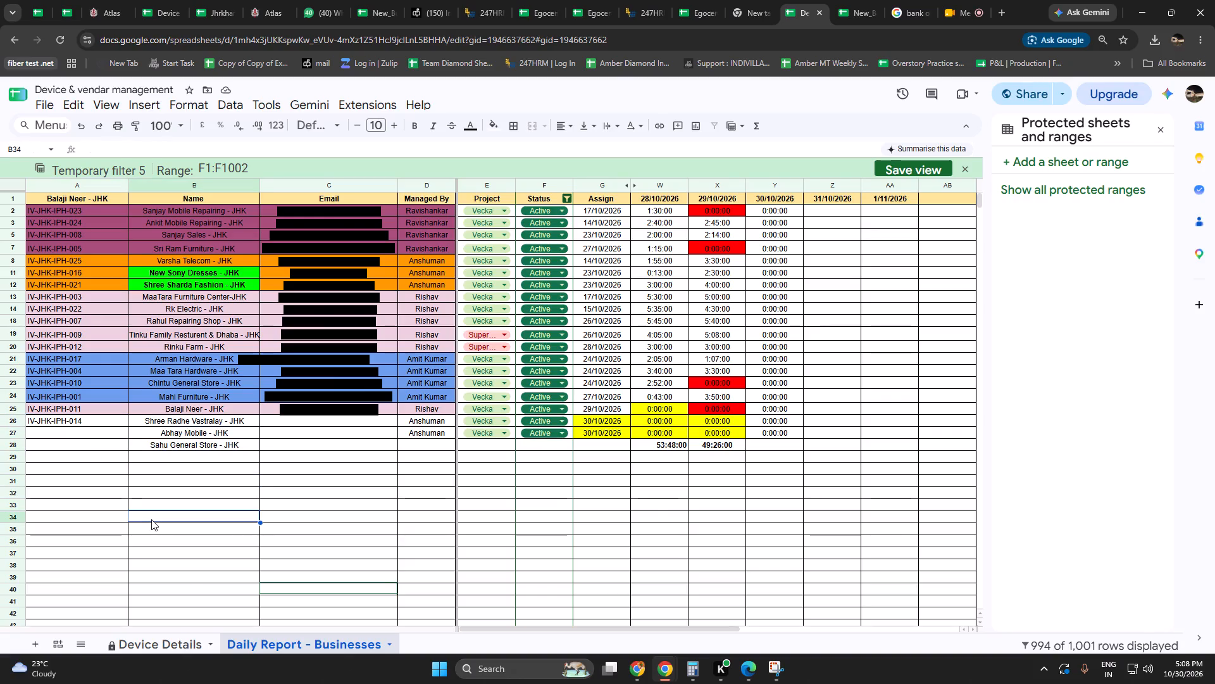
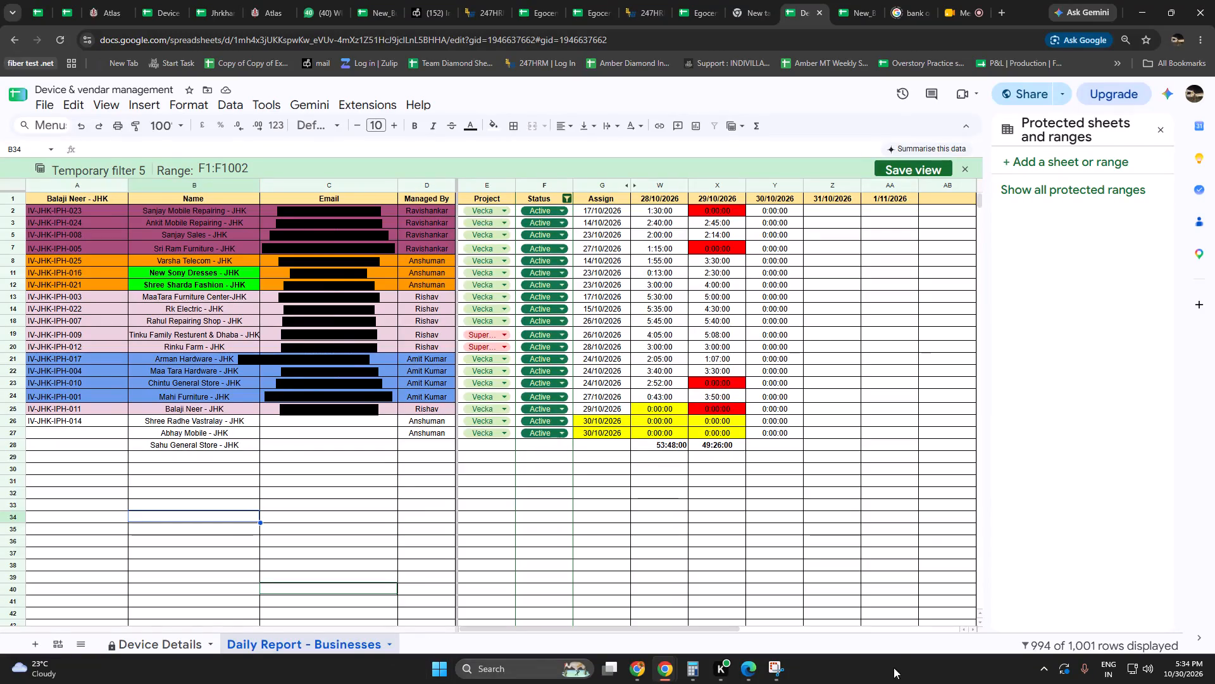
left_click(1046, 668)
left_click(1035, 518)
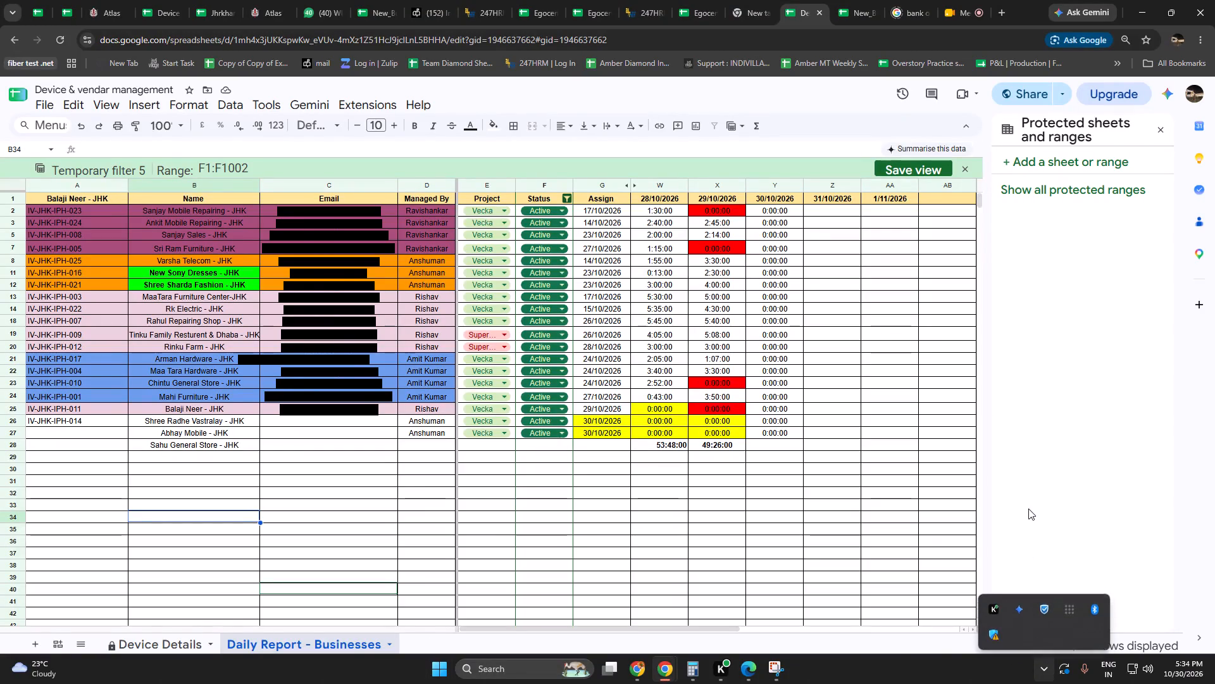
Find Abhay Mobile - JHK in the Device Details sheet and compare its device ID with the IDs entered in the daily report.
left_click(95, 431)
left_click(160, 430)
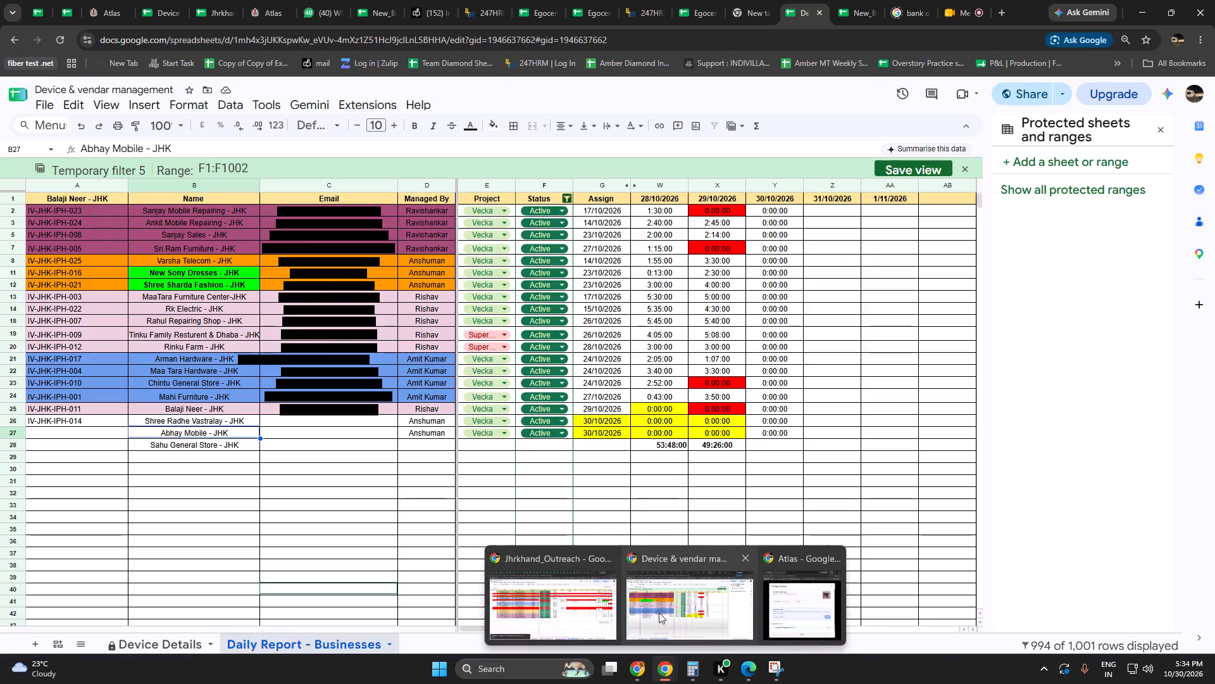
key("ctrl+c")
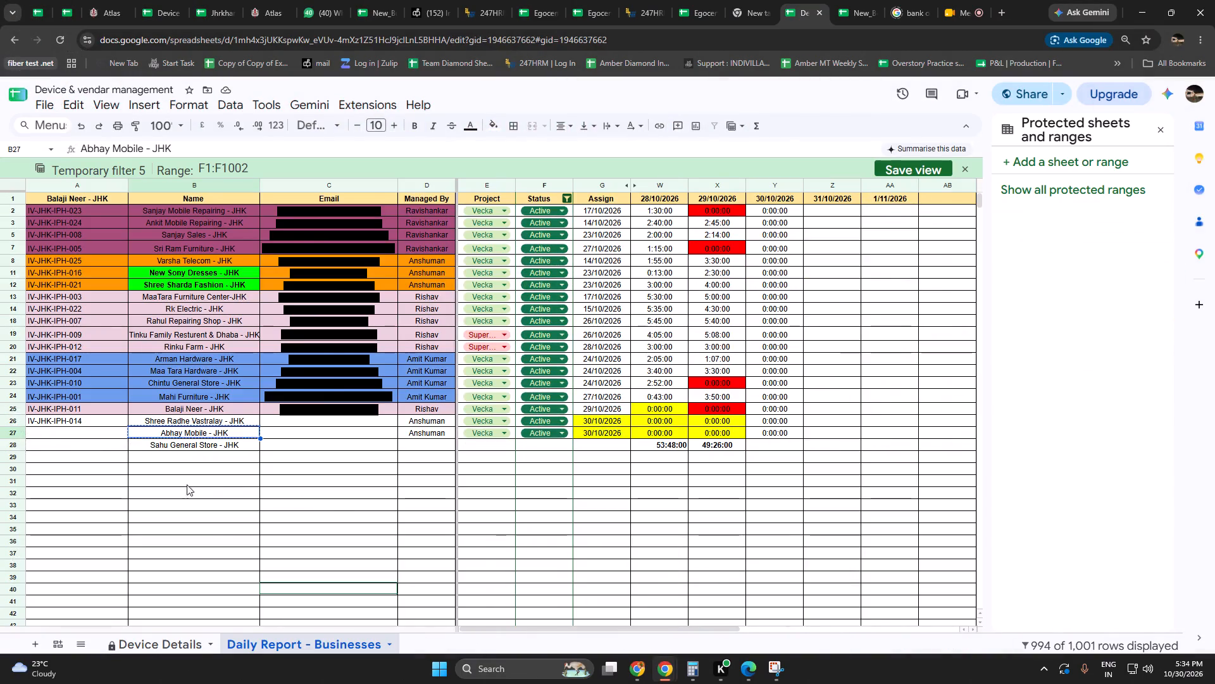
left_click(141, 646)
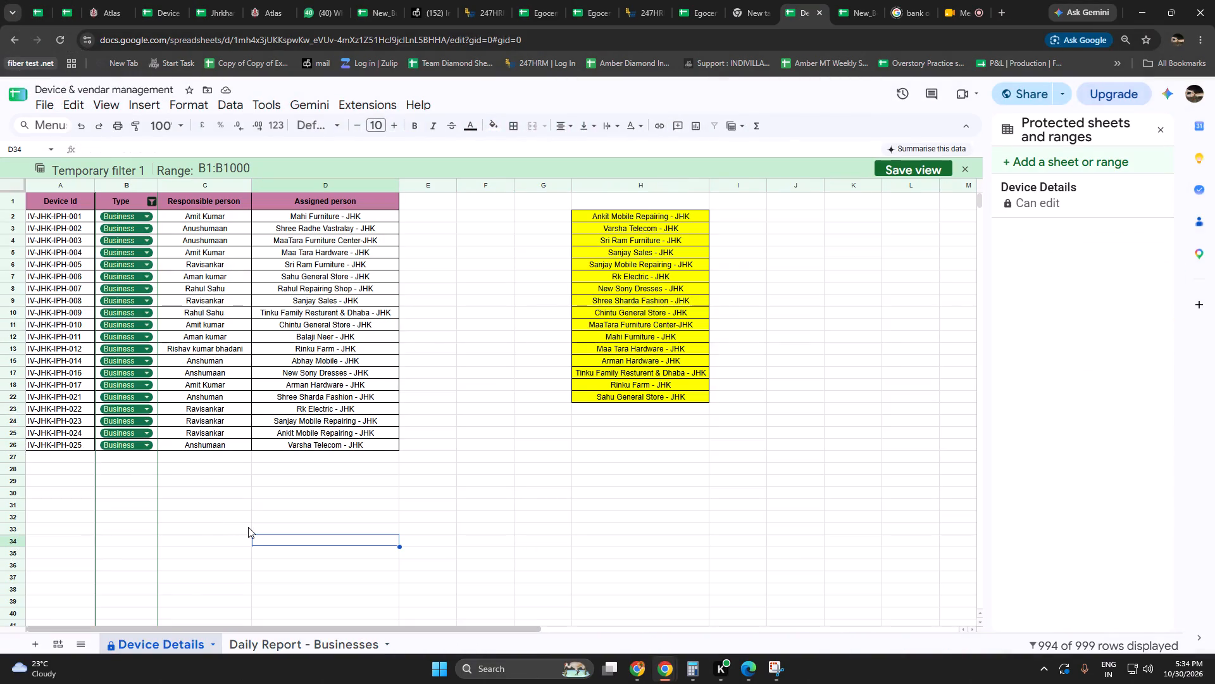
key("ctrl+f")
key("ctrl+v")
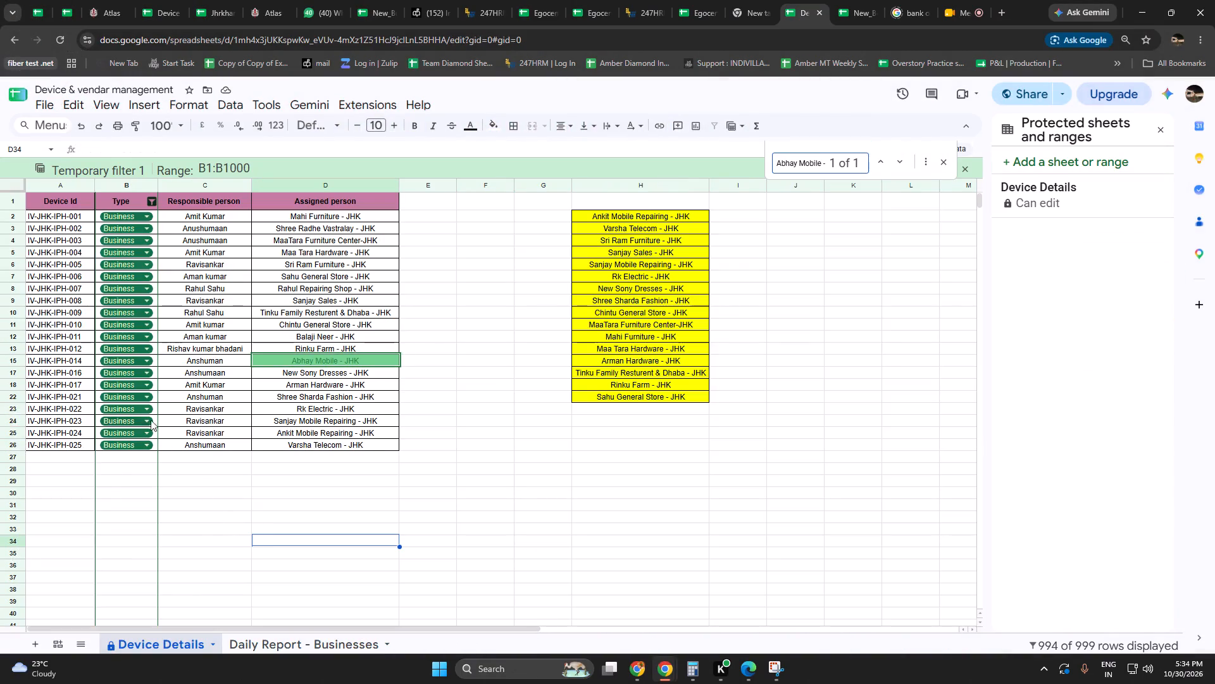
left_click(72, 360)
key("ctrl+c")
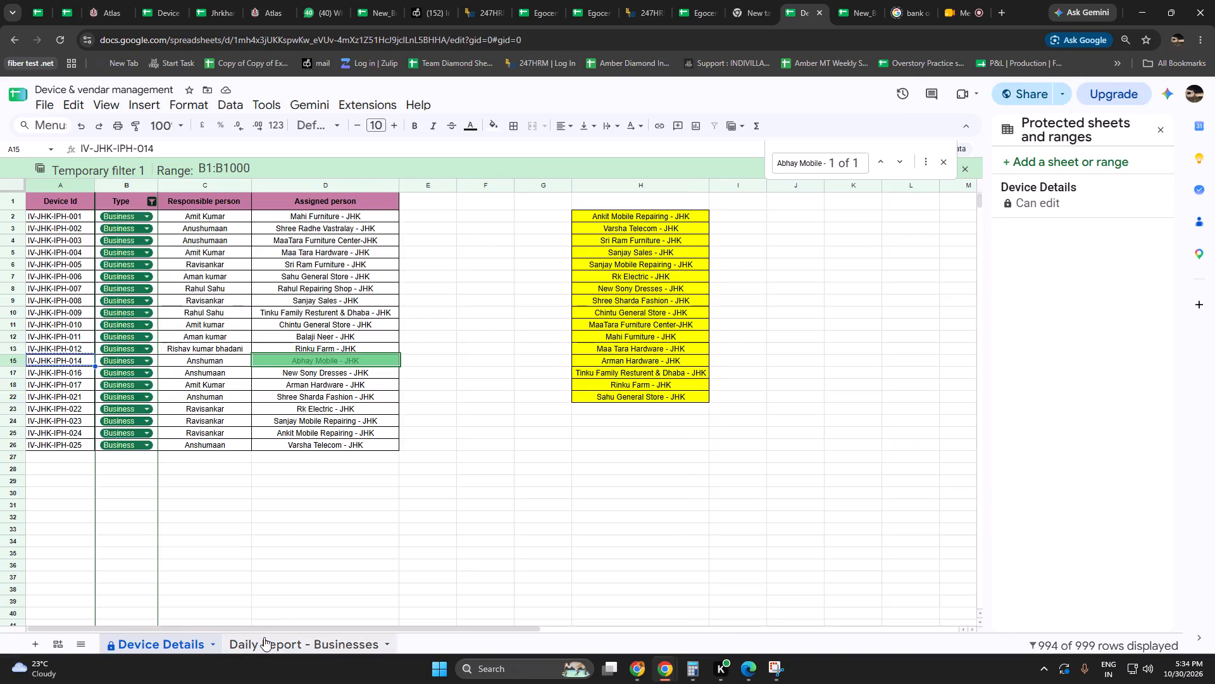
left_click(264, 637)
left_click(100, 434)
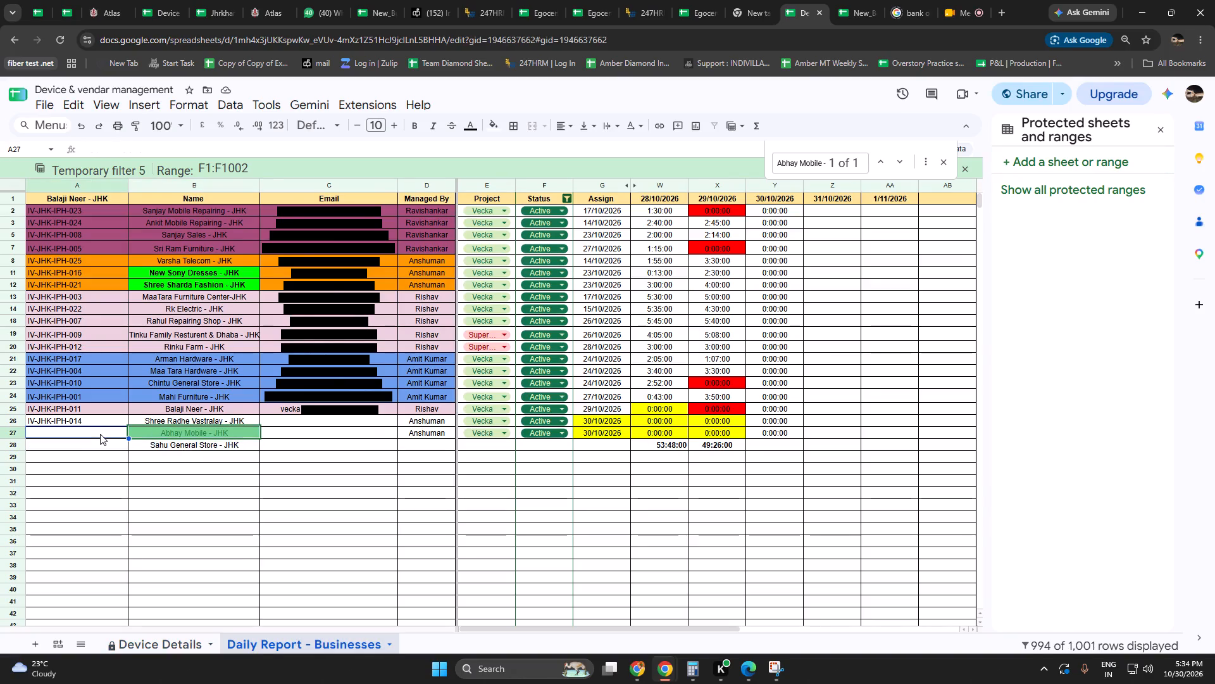
left_click(149, 645)
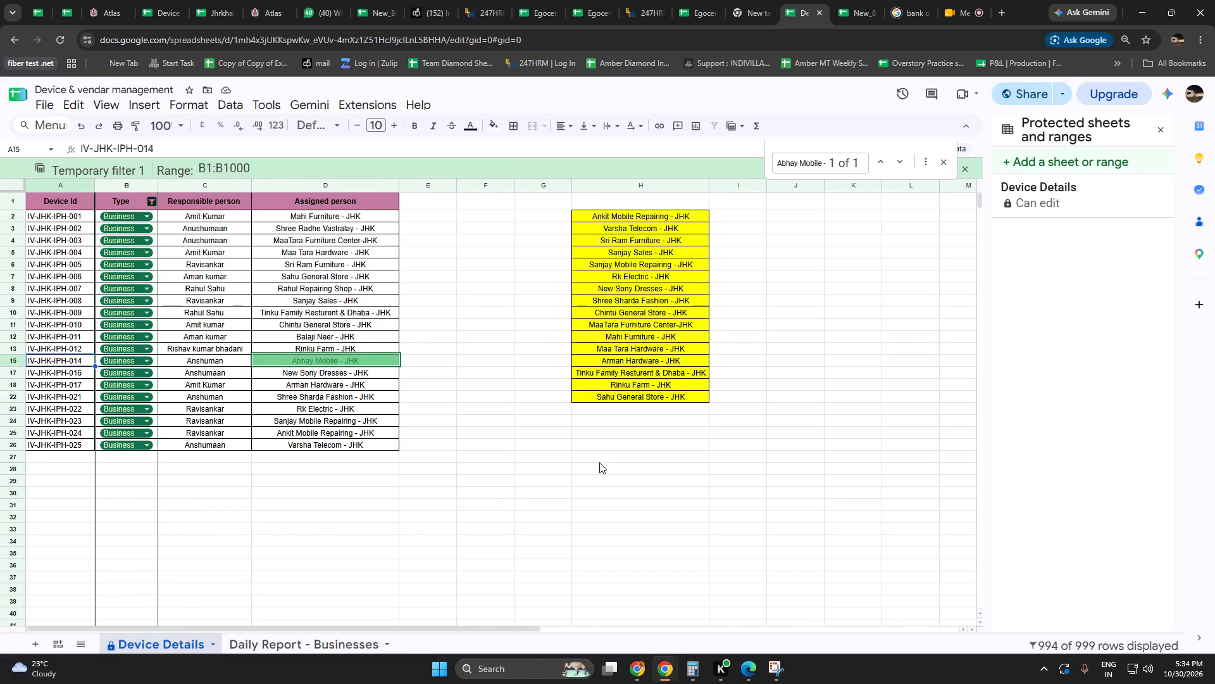
left_click(283, 645)
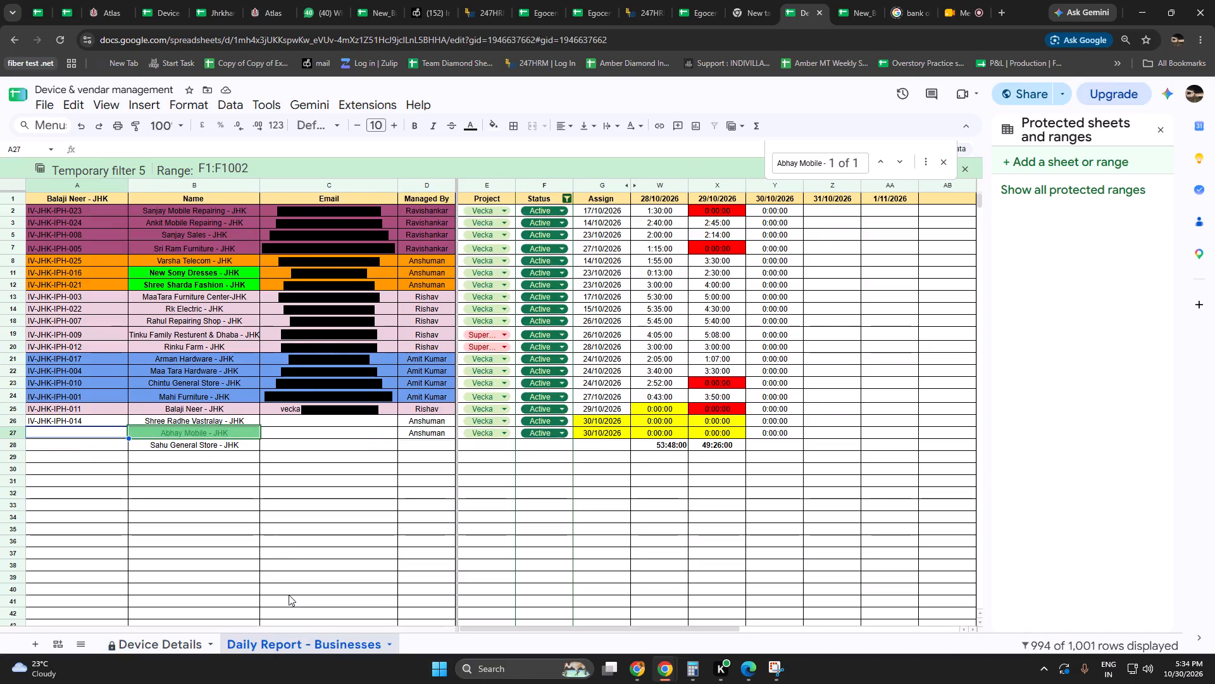
Look up Shree Radhe Vastralay - JHK in Device Details and copy its device ID, IV-JHK-IPH-002, into A26 of Daily Report - Businesses.
left_click(185, 421)
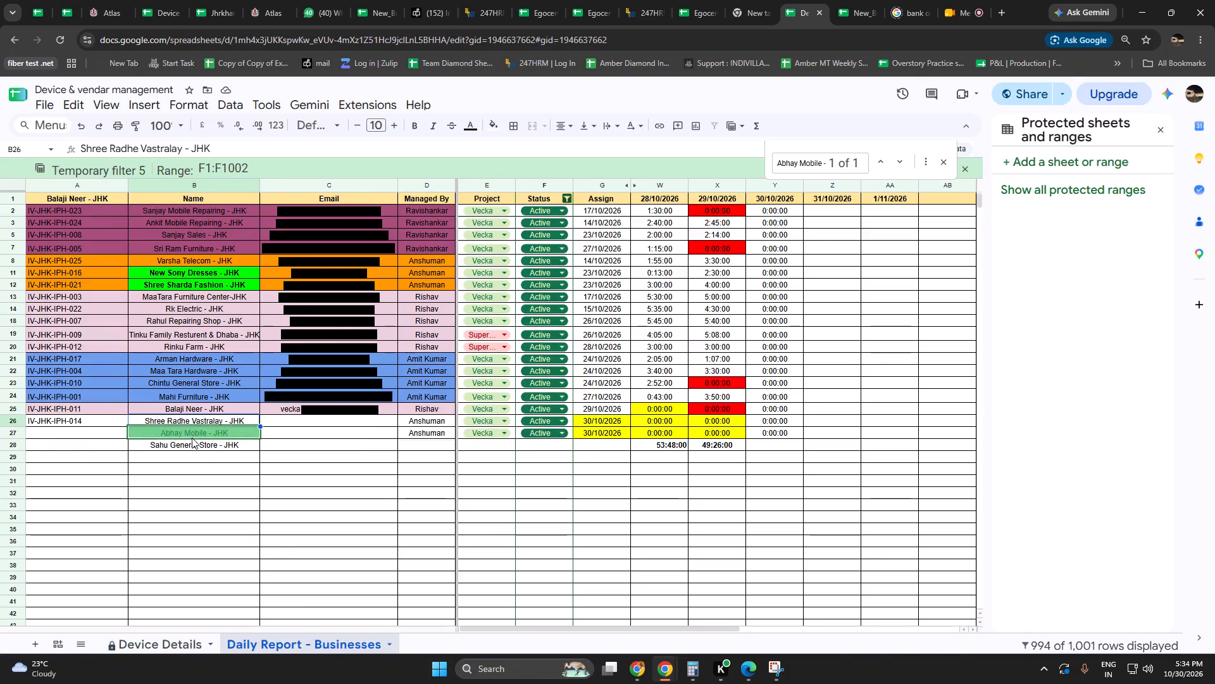
key("ctrl+c")
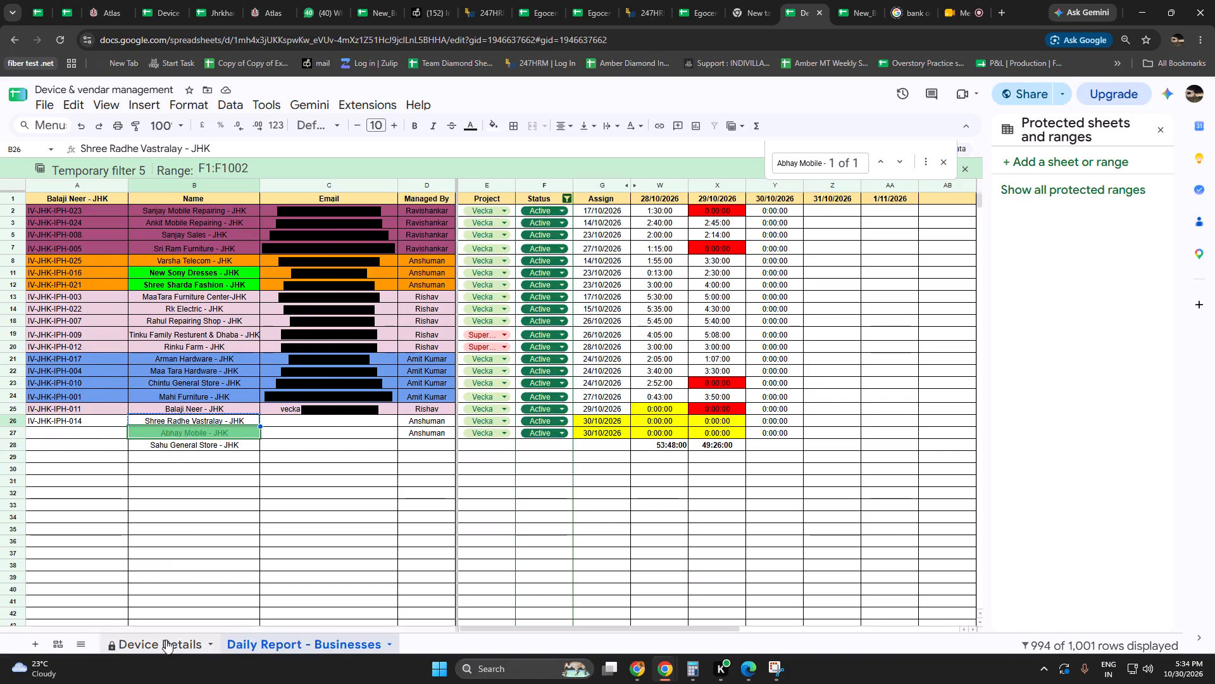
left_click(166, 640)
key("ctrl+f")
key("ctrl+v")
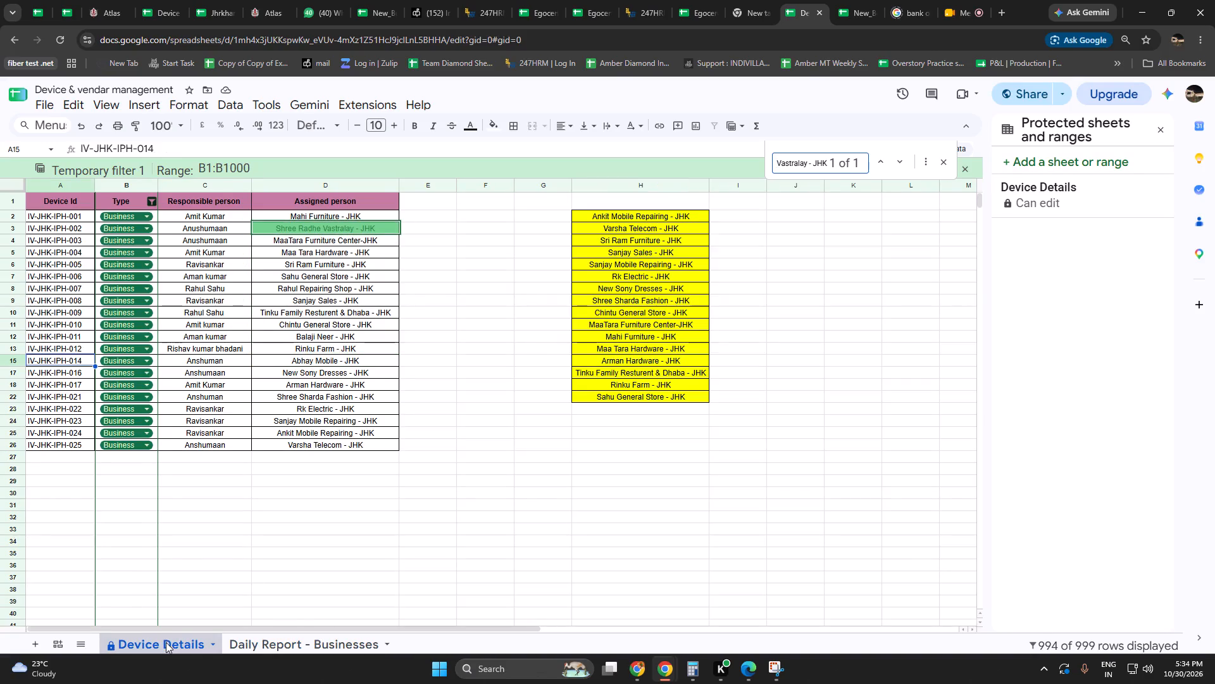
left_click(68, 225)
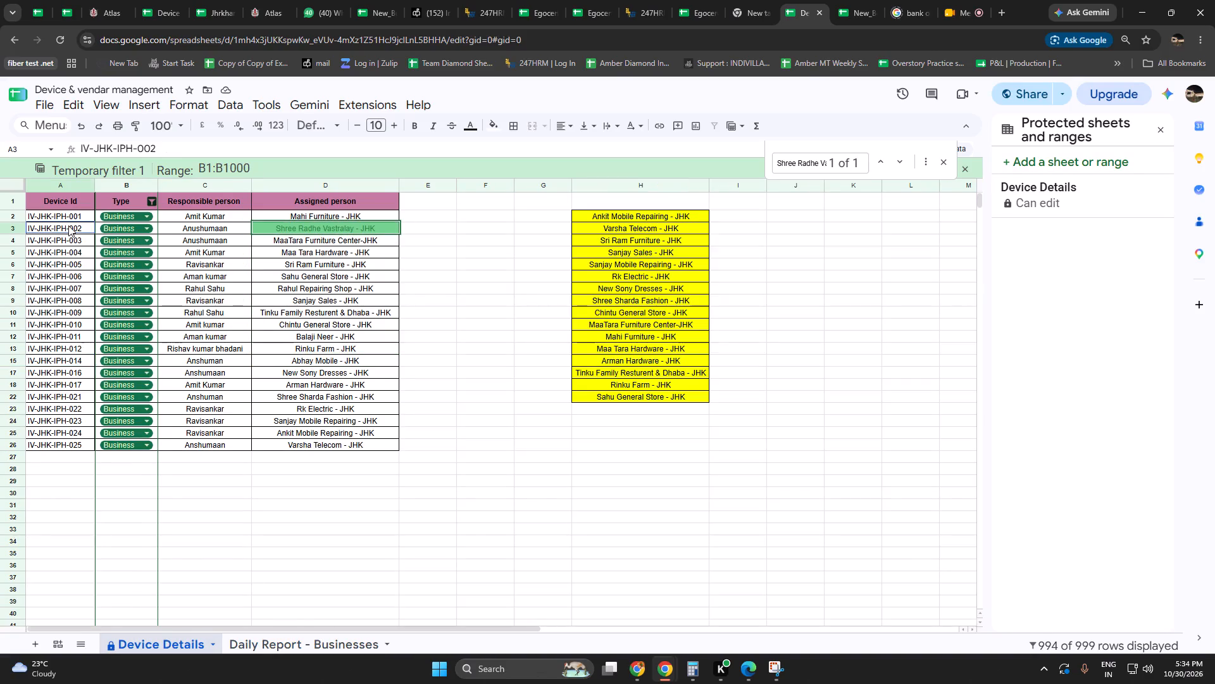
key("ctrl+c")
left_click(278, 647)
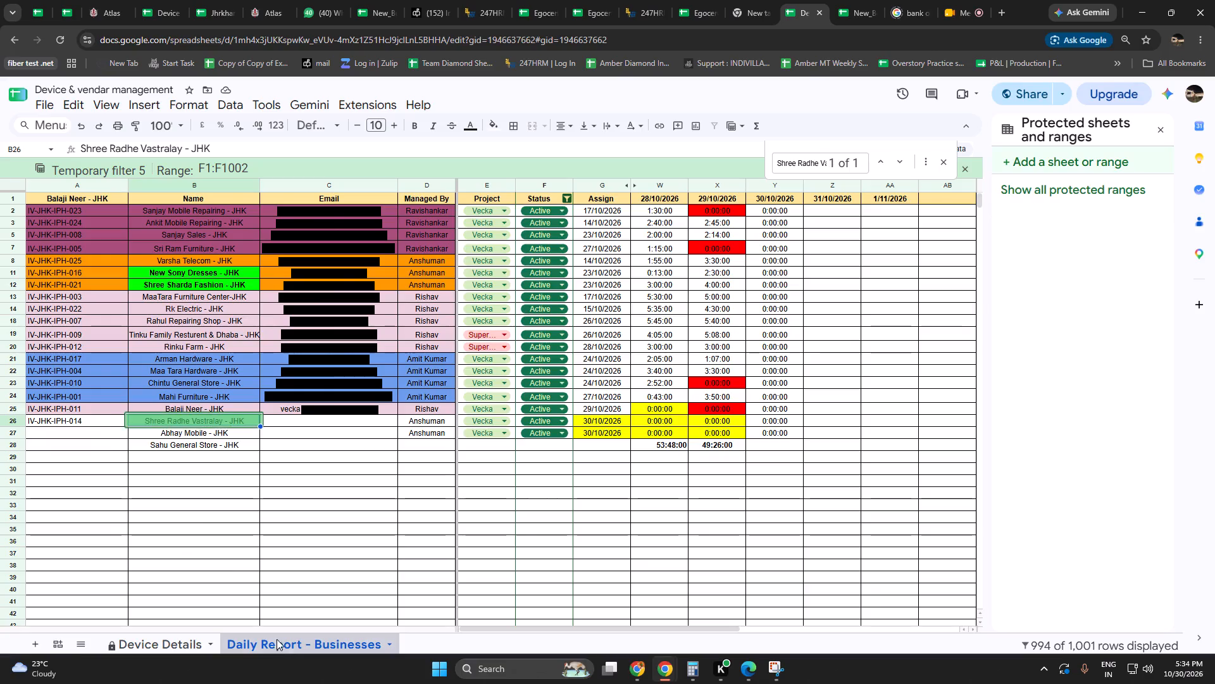
left_click(80, 422)
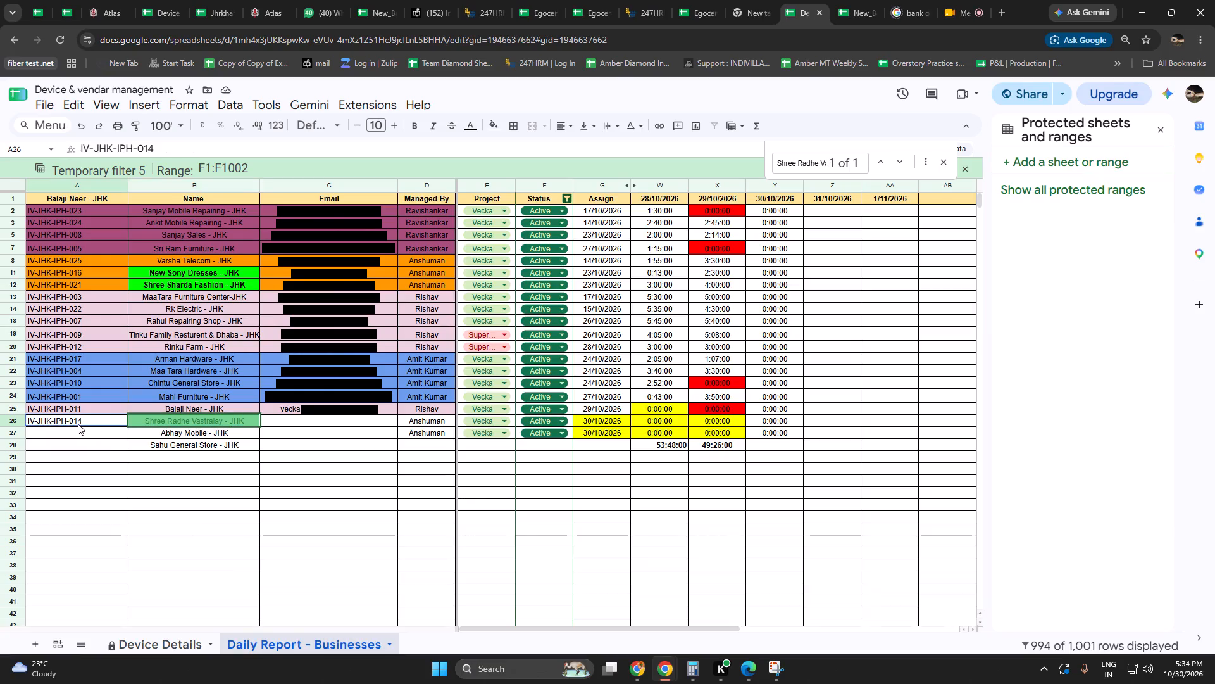
key("ctrl+v")
Copy device ID IV-JHK-IPH-014 from Device Details into A27 of Daily Report - Businesses for Abhay Mobile - JHK.
left_click(199, 434)
left_click(94, 433)
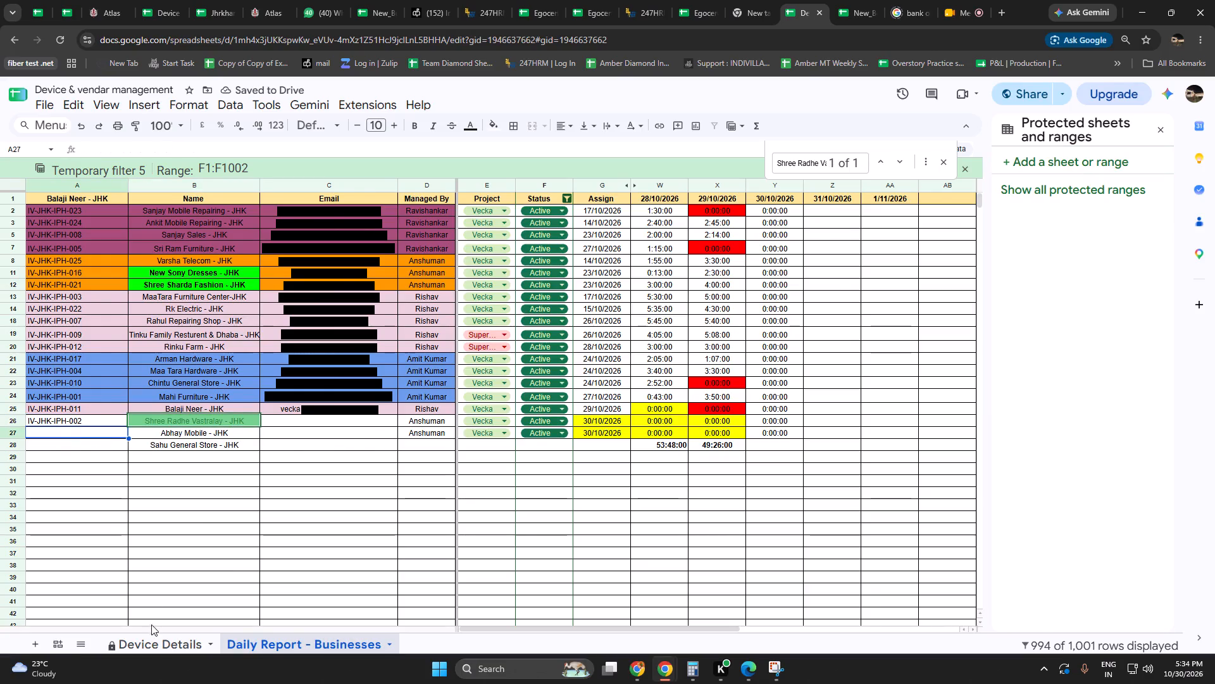
left_click(153, 640)
left_click(78, 362)
key("ctrl+c")
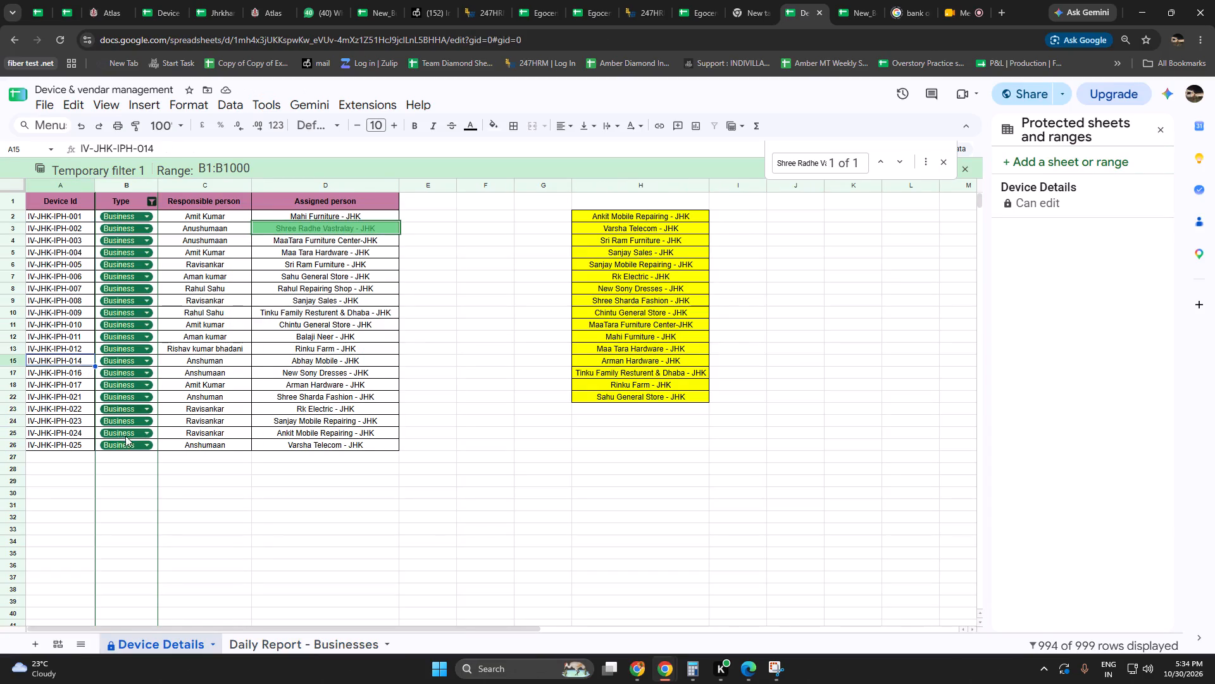
left_click(261, 645)
key("ctrl+v")
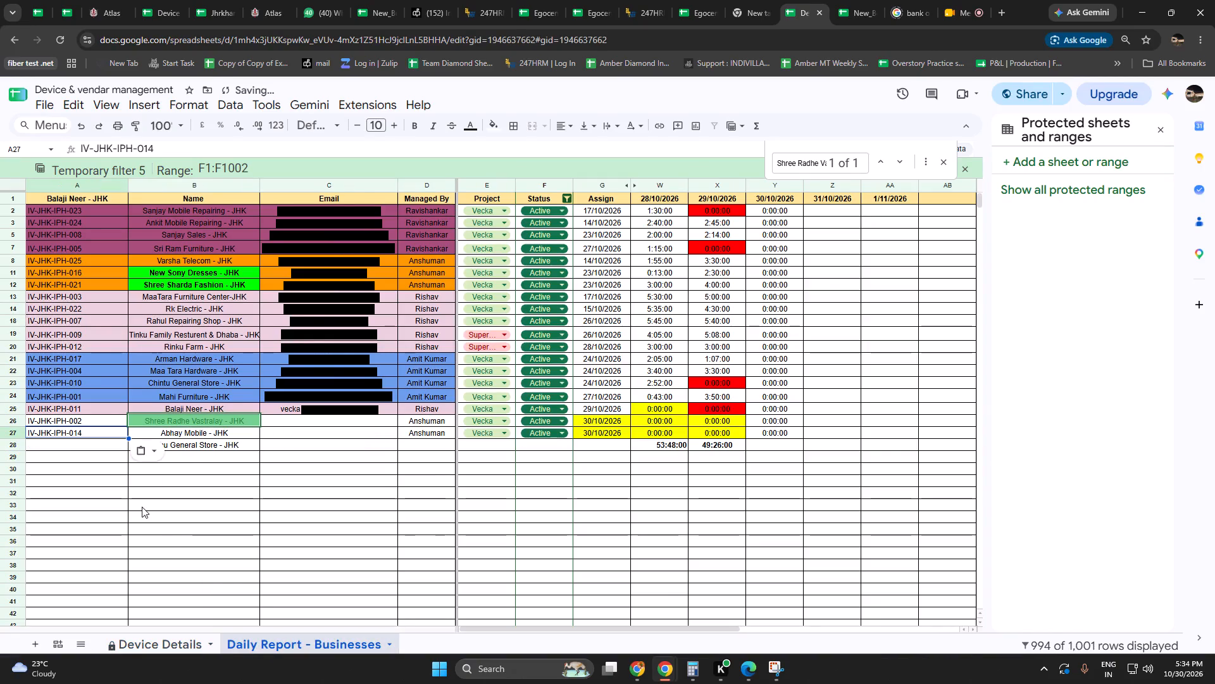
Look up Sahu General Store - JHK in Device Details and copy its device ID, IV-JHK-IPH-006, into A28 of Daily Report - Businesses.
left_click(192, 449)
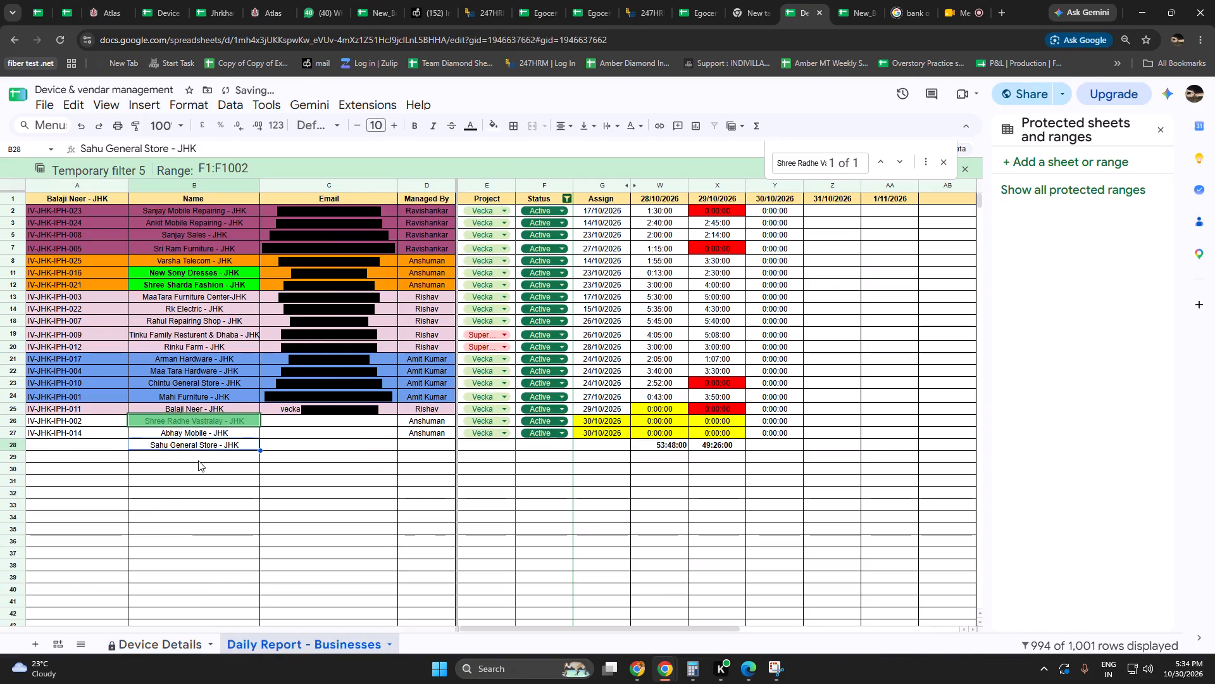
key("ctrl+c")
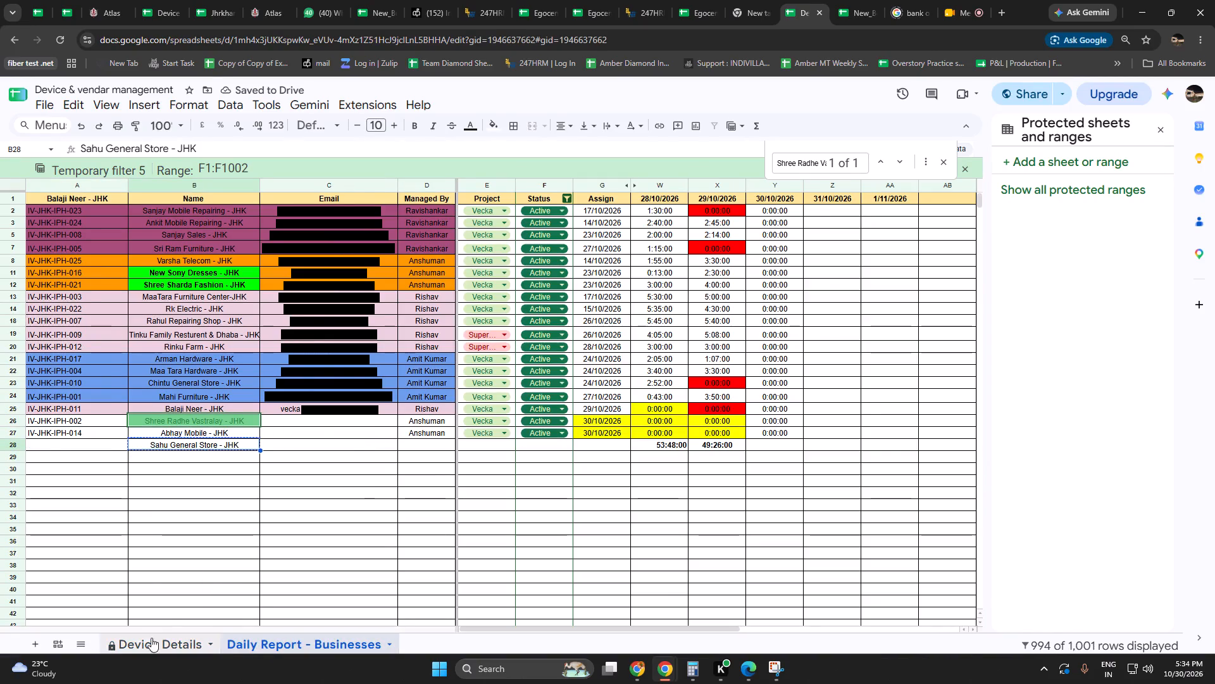
left_click(151, 638)
key("ctrl+f")
key("ctrl+v")
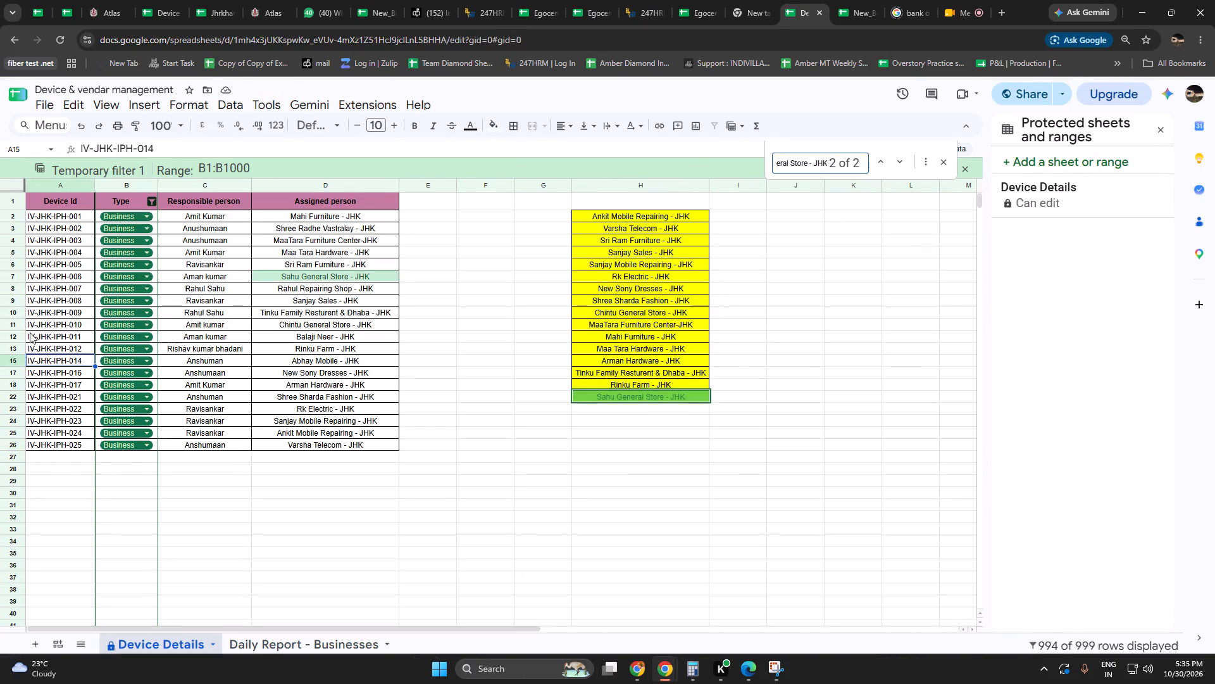
left_click(64, 279)
key("ctrl+c")
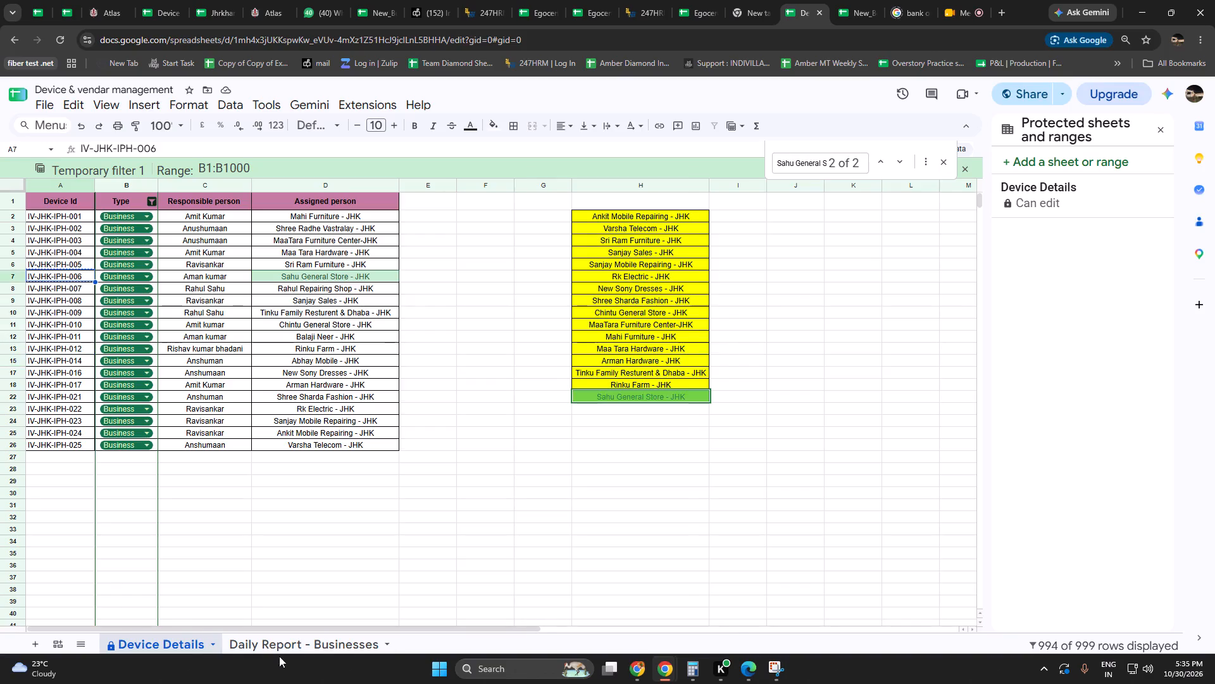
left_click(279, 646)
left_click(78, 448)
key("ctrl+v")
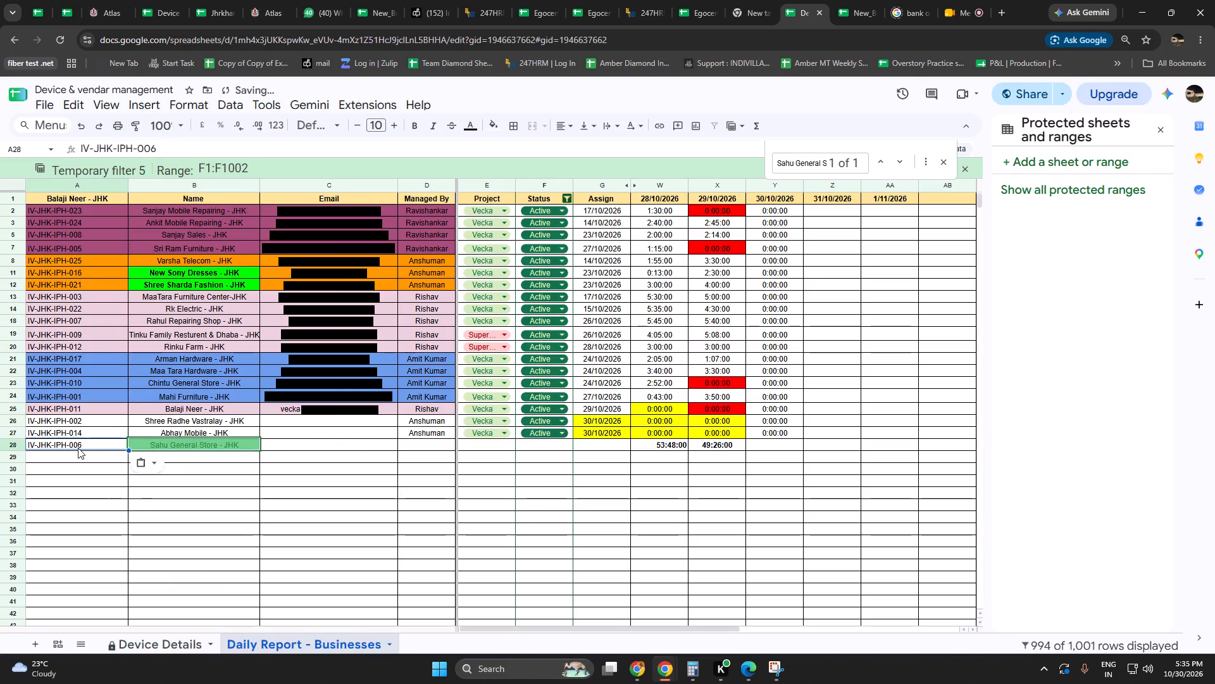
left_click(135, 518)
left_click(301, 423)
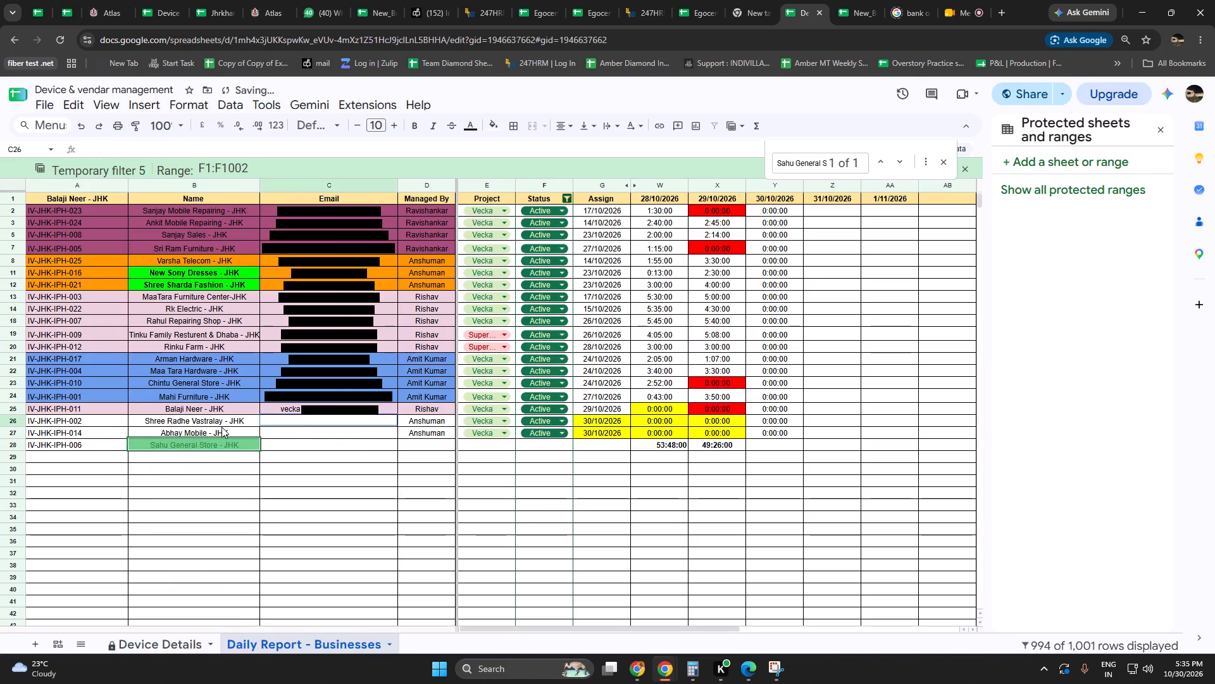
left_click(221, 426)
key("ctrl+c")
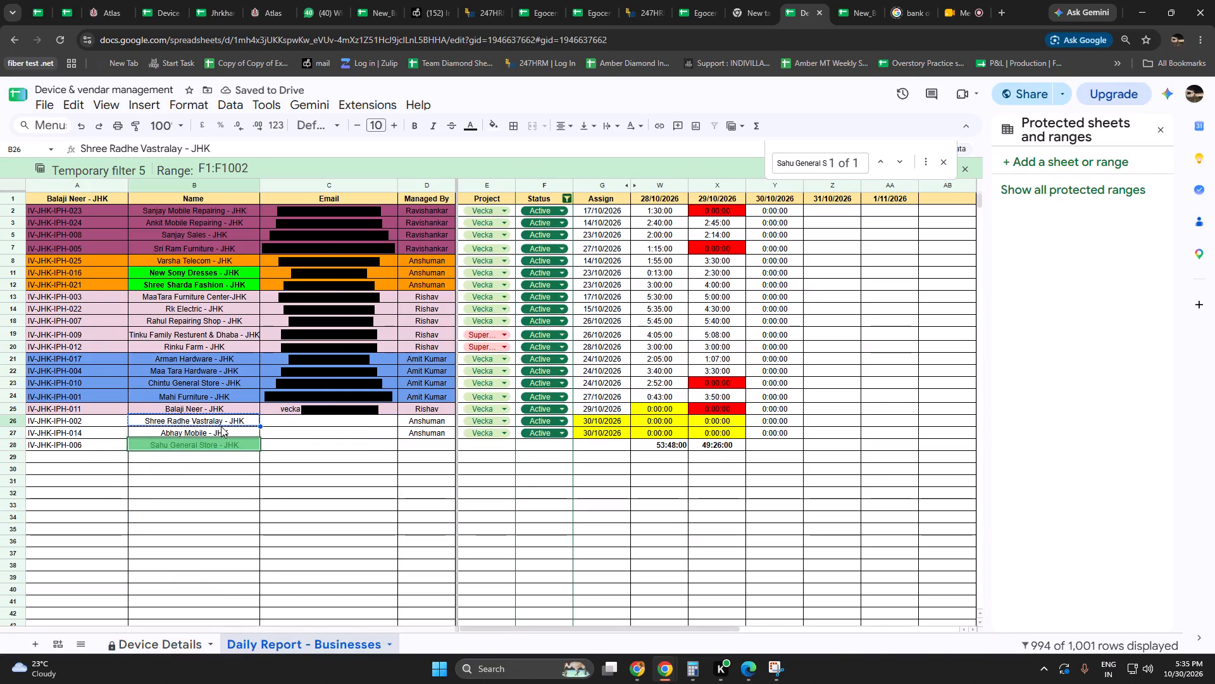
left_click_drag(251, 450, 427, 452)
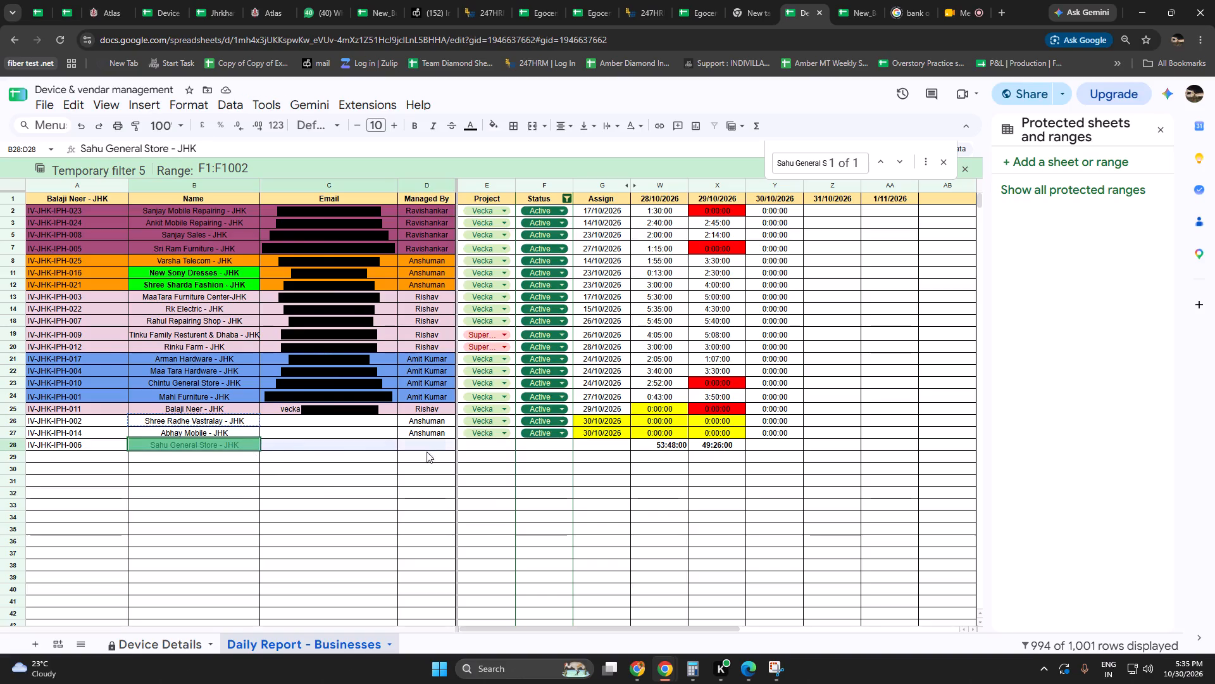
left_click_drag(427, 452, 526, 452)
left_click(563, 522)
Move the total hours for 28/10/2026 and 29/10/2026 from W28:X28 down to row 29.
left_click_drag(656, 448, 702, 446)
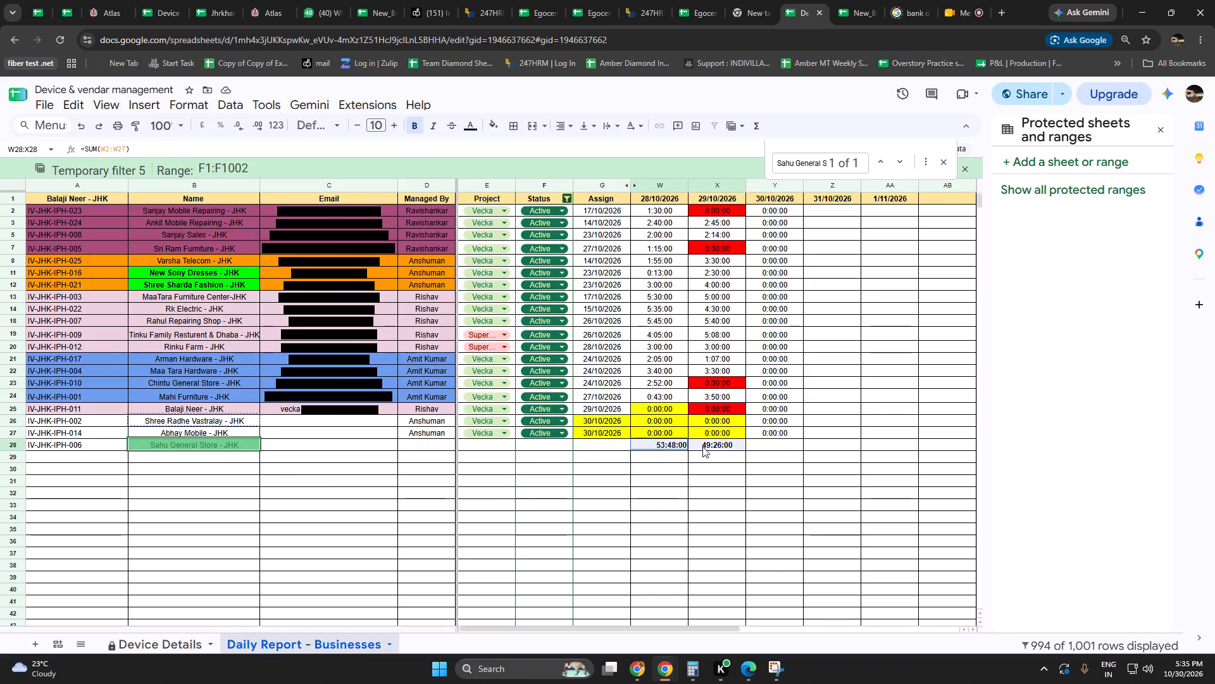
left_click_drag(702, 446, 704, 446)
key("ctrl+x")
left_click(662, 460)
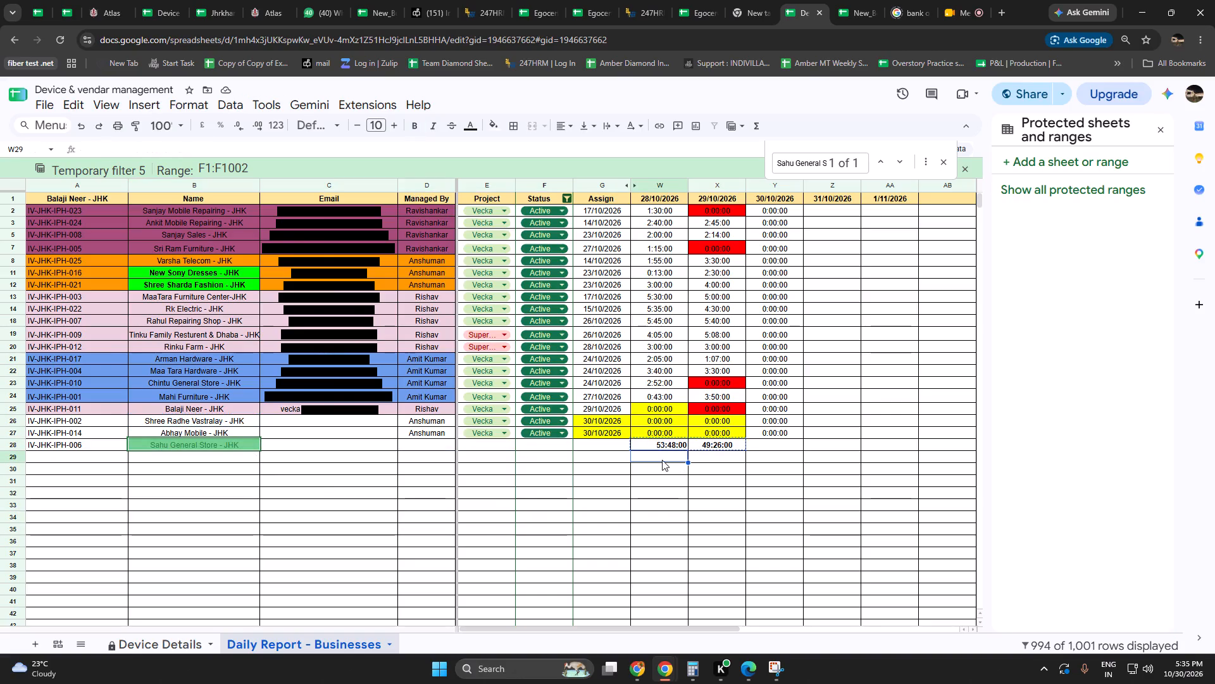
key("ctrl+v")
left_click(664, 492)
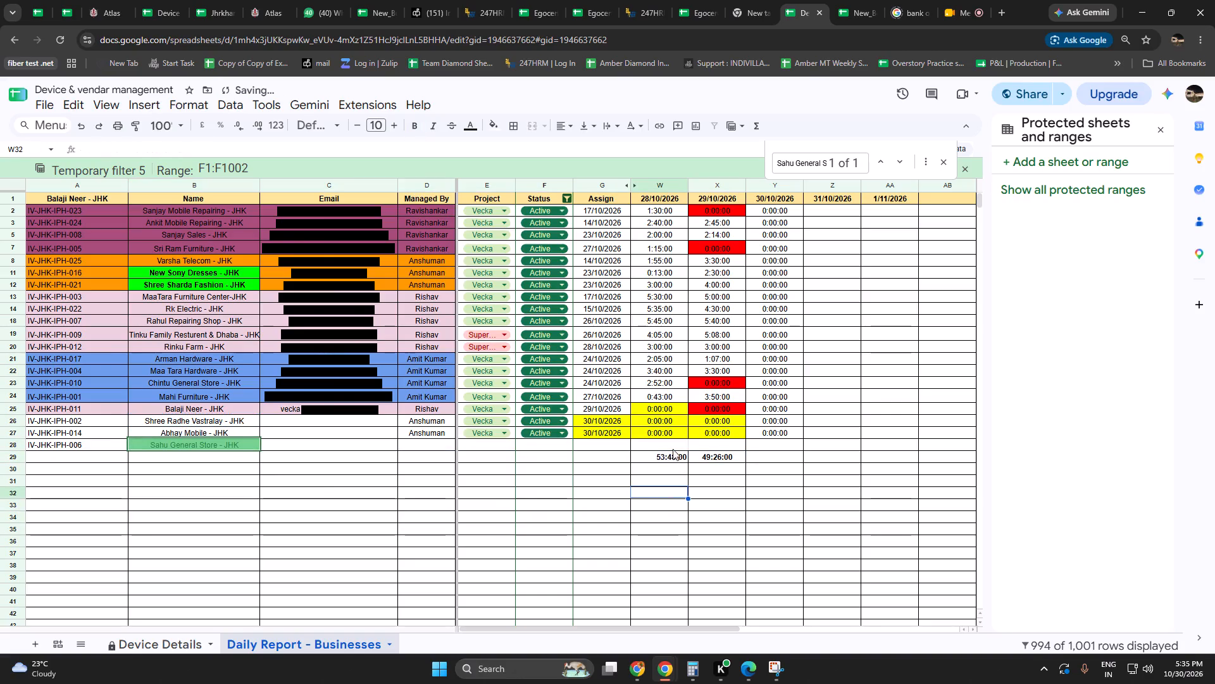
Apply all borders to the emptied cells W28:X28 in the Sahu General Store row and close the find box.
left_click(670, 443)
left_click(670, 456)
left_click_drag(664, 445, 699, 445)
left_click(730, 122)
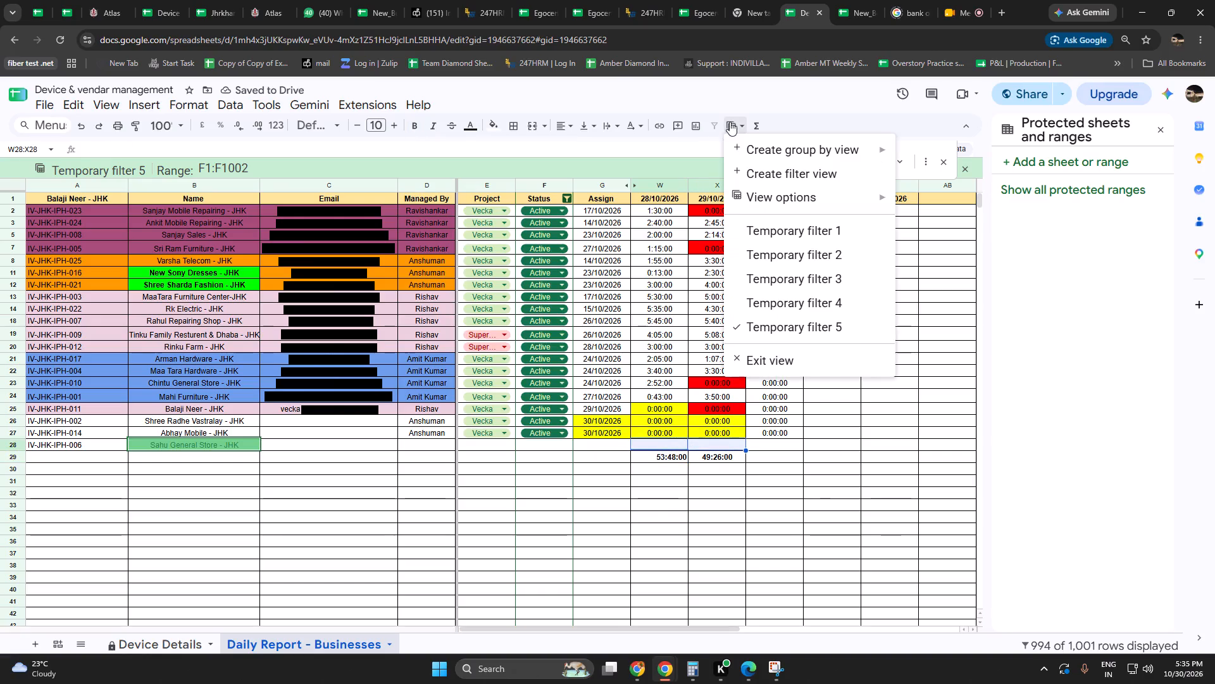
left_click(517, 125)
left_click(522, 152)
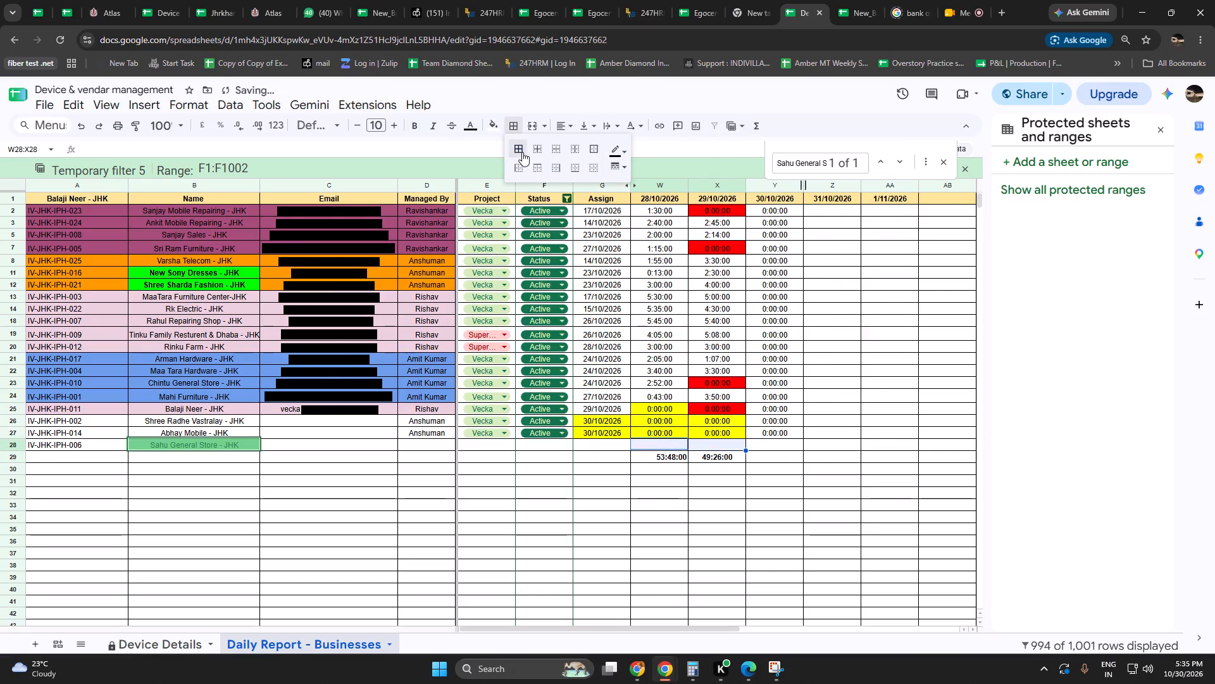
left_click(564, 535)
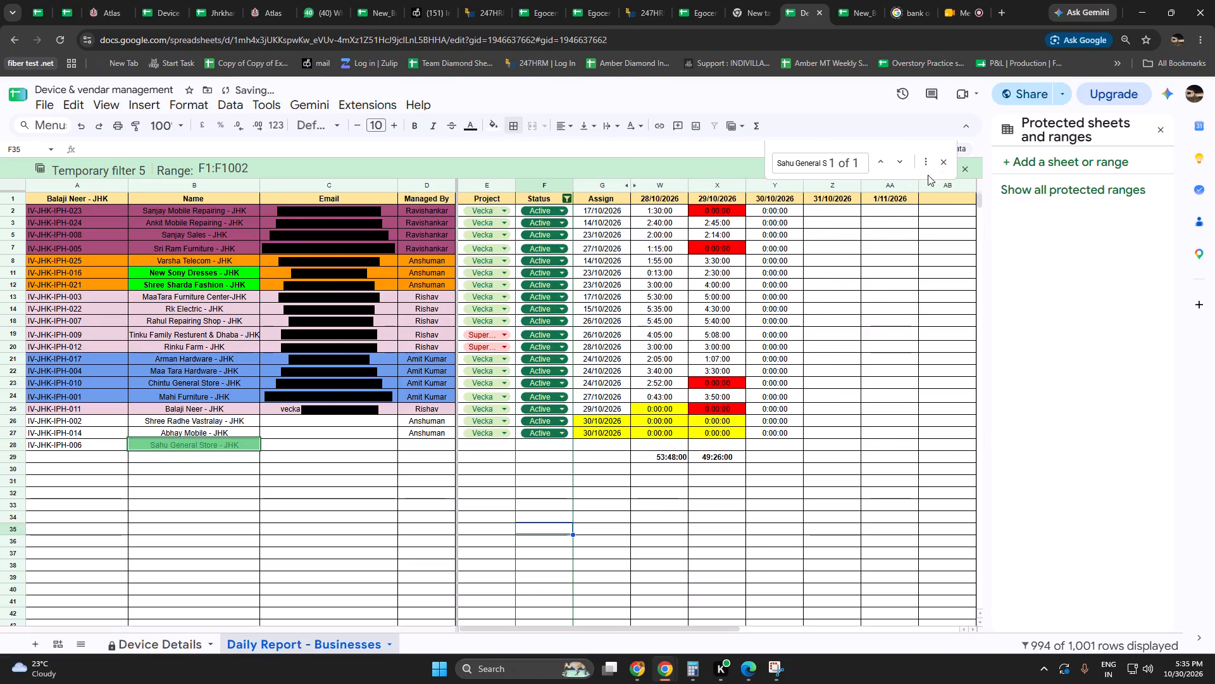
left_click(941, 160)
left_click(203, 559)
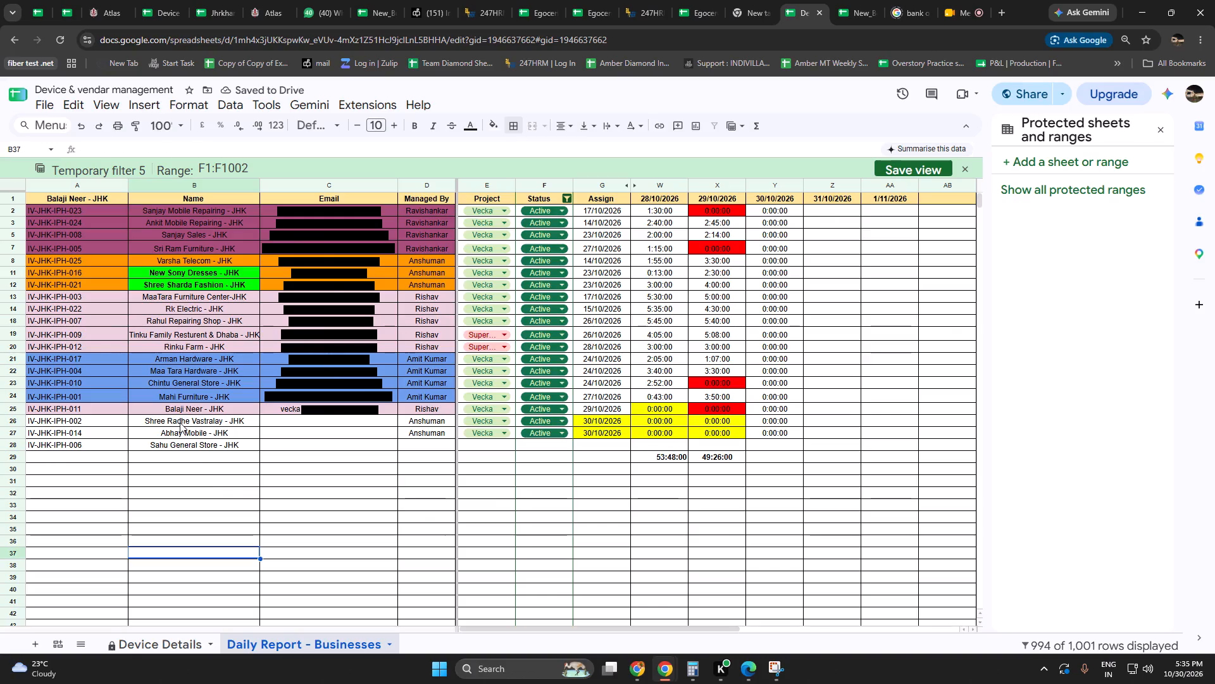
Look up Shree Radhe Vastralay - JHK in the Atlas sales dashboard and copy its assigned user's email.
left_click(180, 422)
key("ctrl+c")
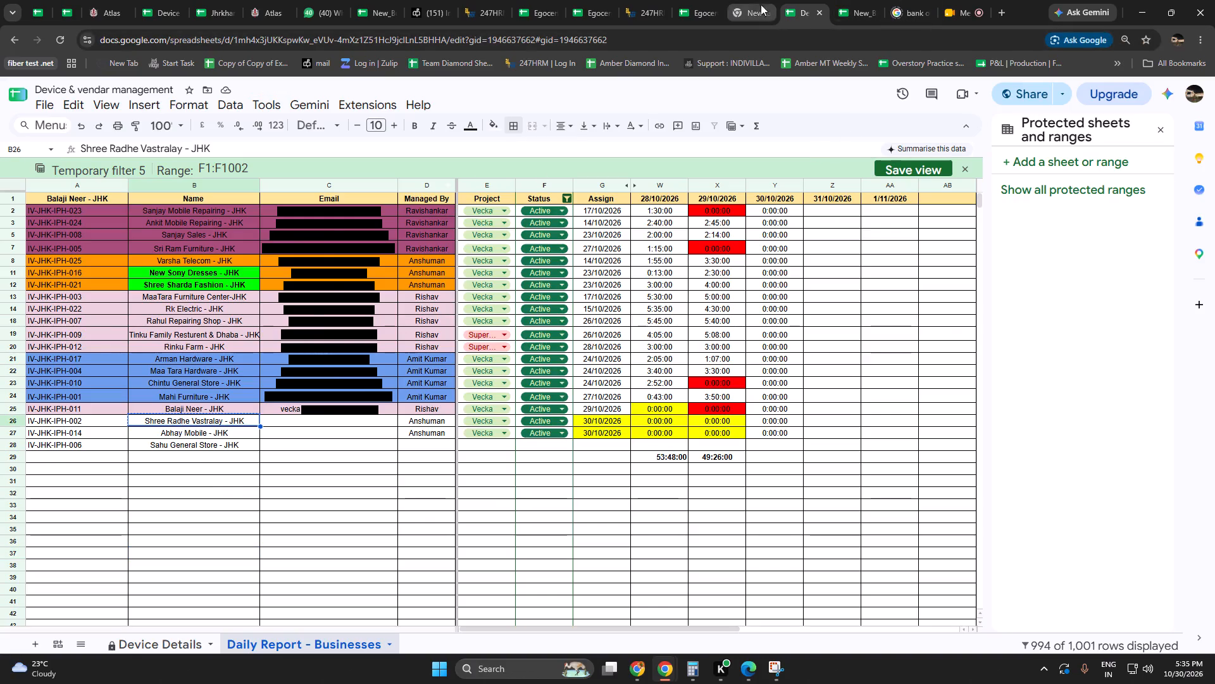
left_click(269, 0)
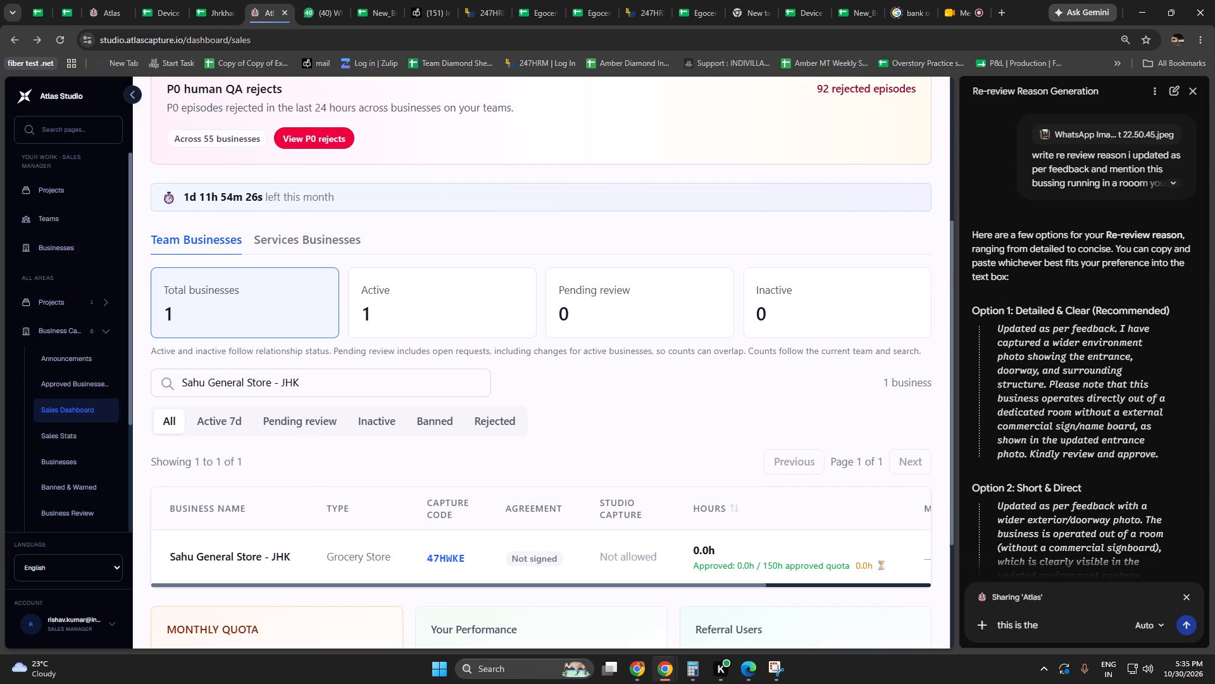
scroll(362, 488, "down", 1)
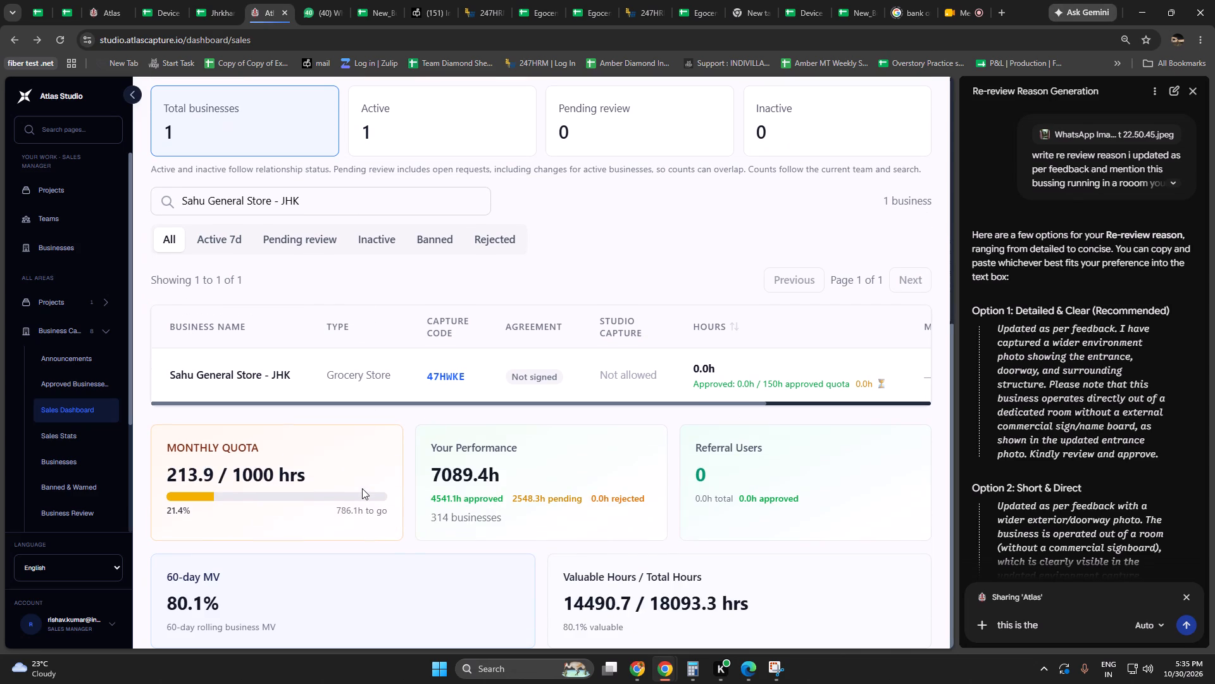
left_click_drag(328, 191, 75, 194)
key("ctrl+v")
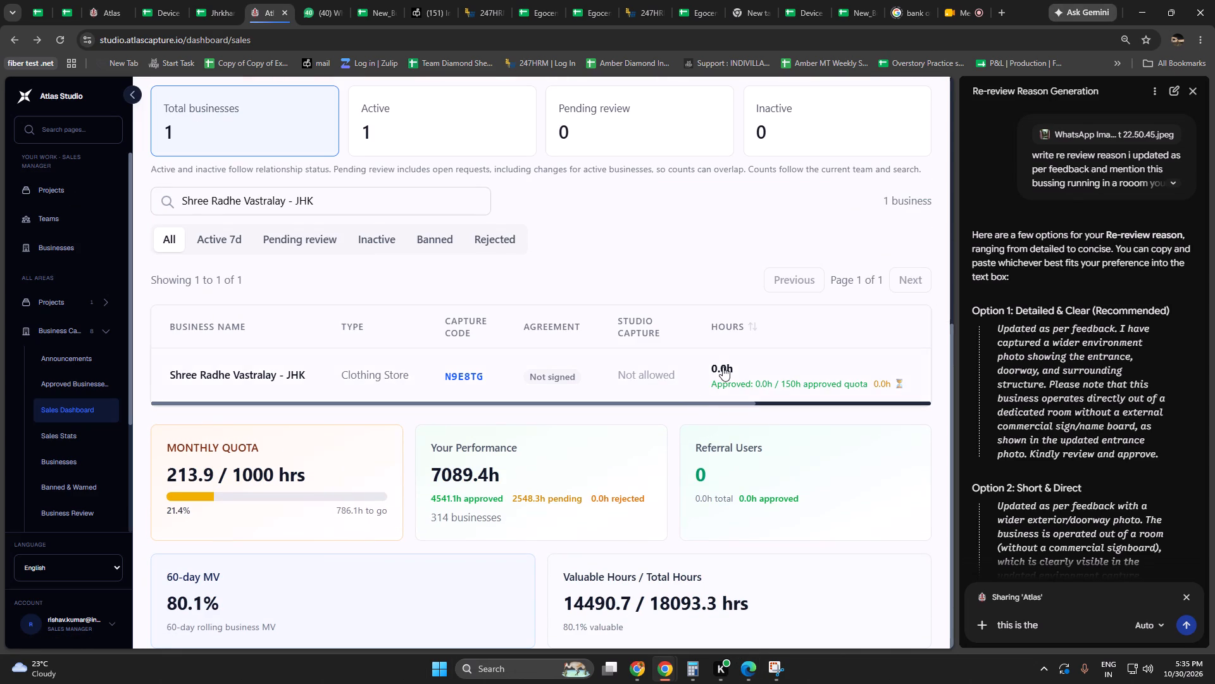
left_click(723, 367)
scroll(419, 407, "down", 14)
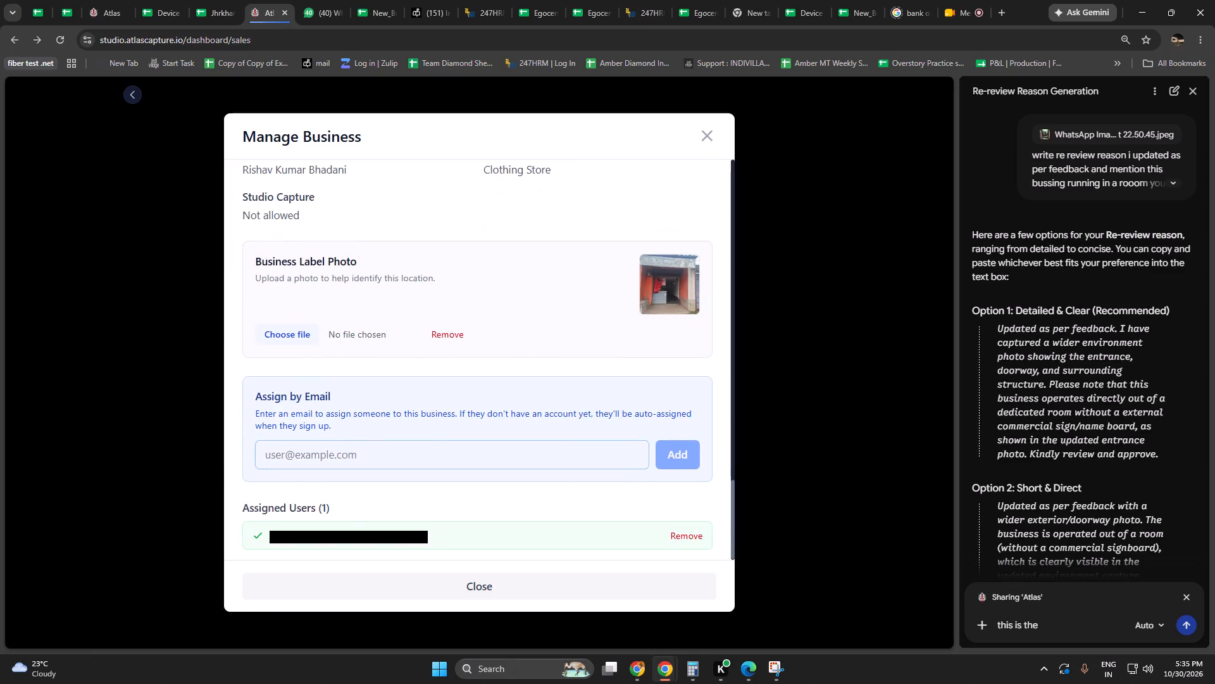
scroll(424, 416, "down", 4)
left_click_drag(442, 532, 260, 544)
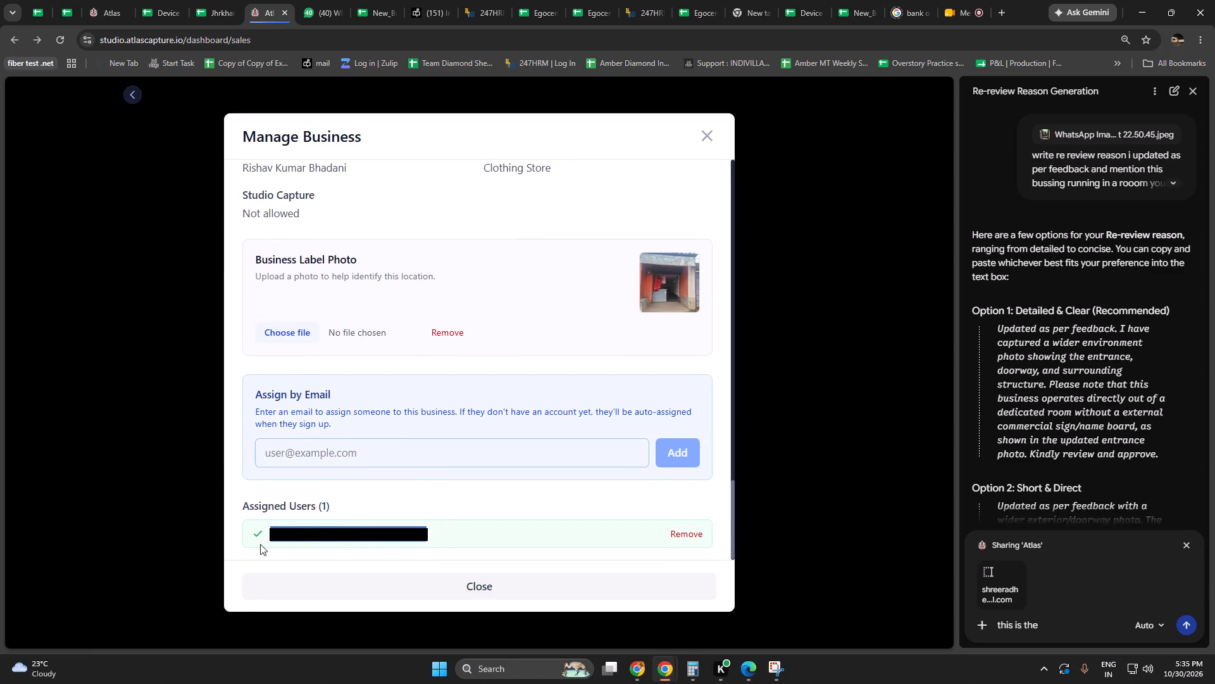
key("ctrl+c")
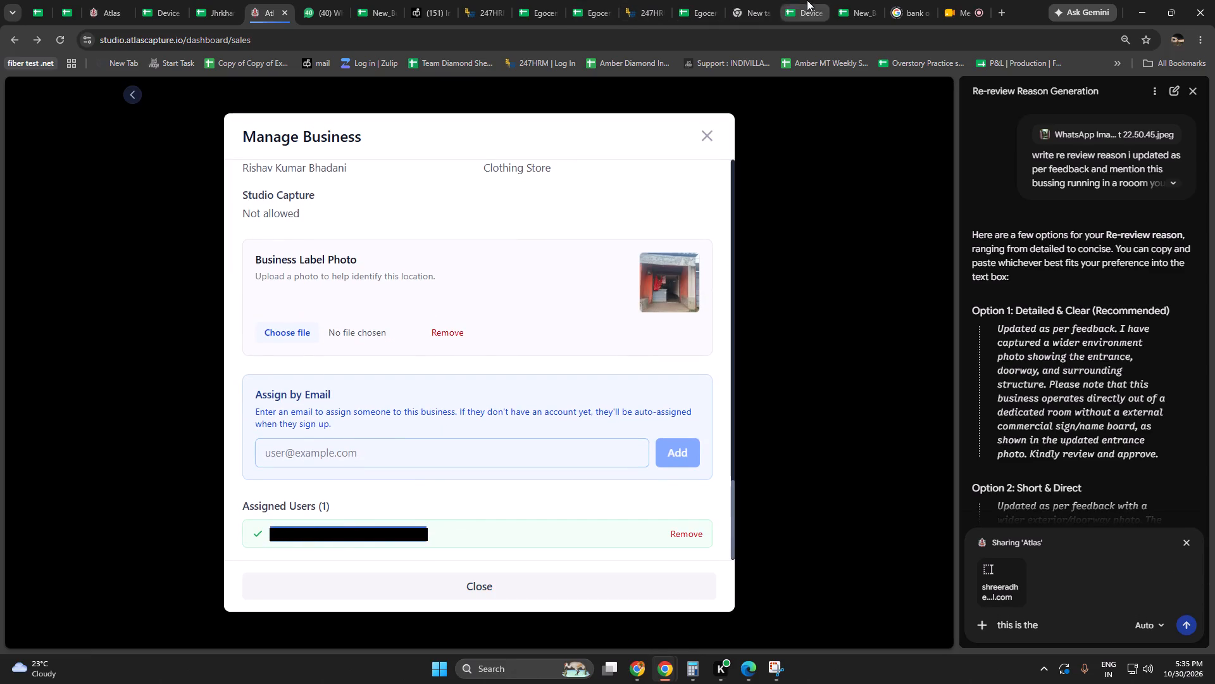
Paste the copied email as plain values into C26 of Daily Report - Businesses for Shree Radhe Vastralay - JHK.
left_click(811, 191)
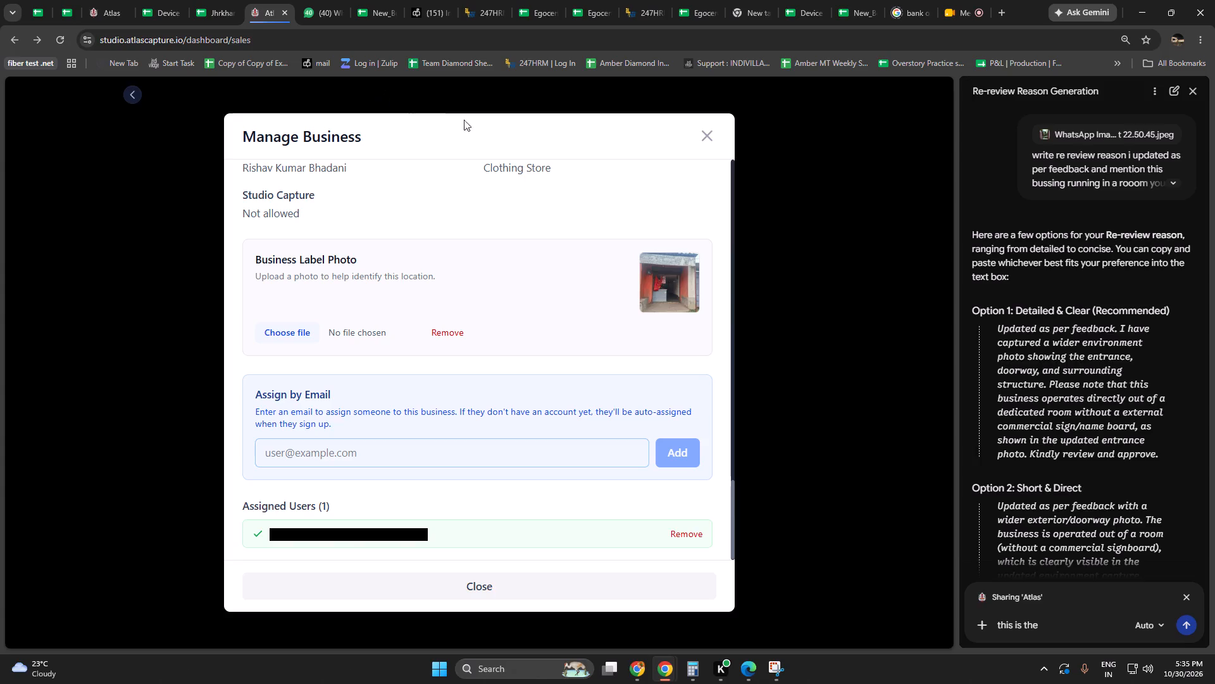
left_click(215, 0)
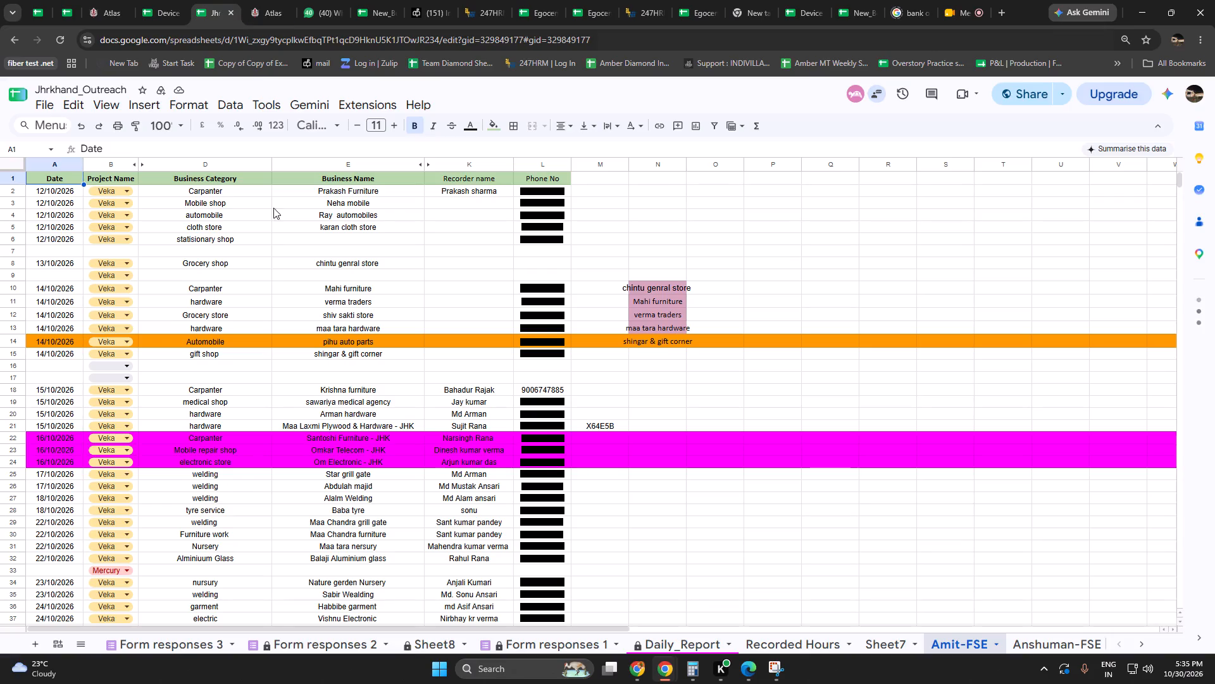
left_click(376, 0)
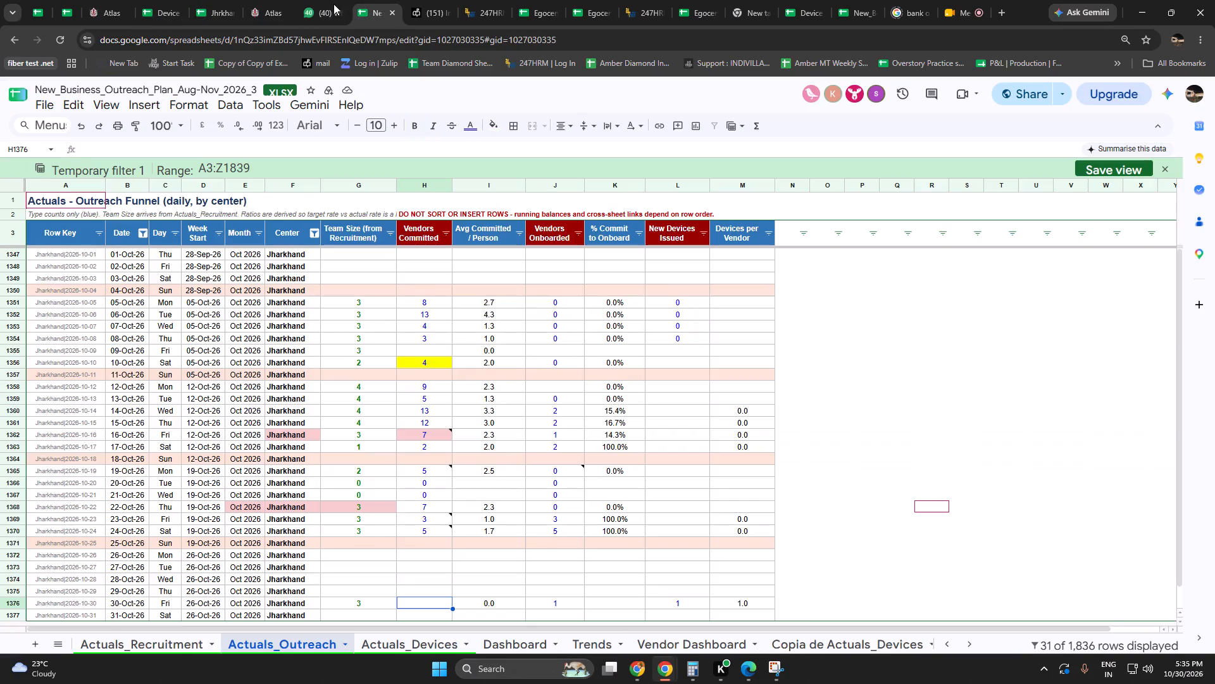
left_click(161, 0)
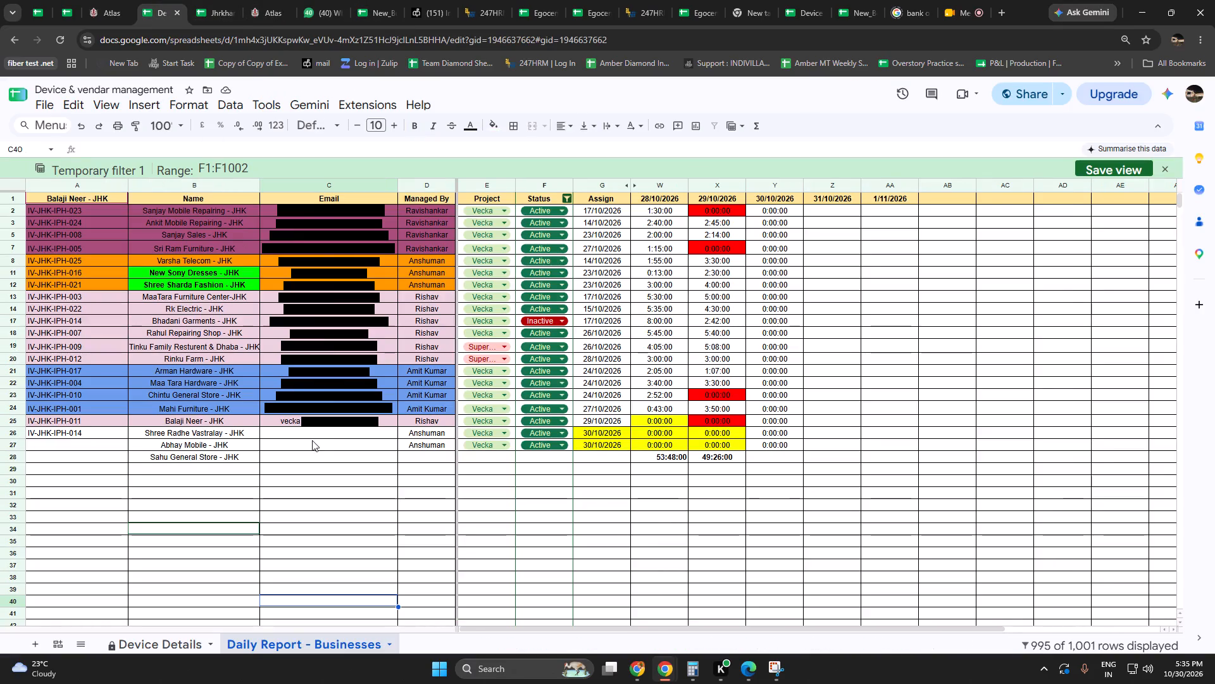
left_click(301, 436)
key("ctrl+shift+v")
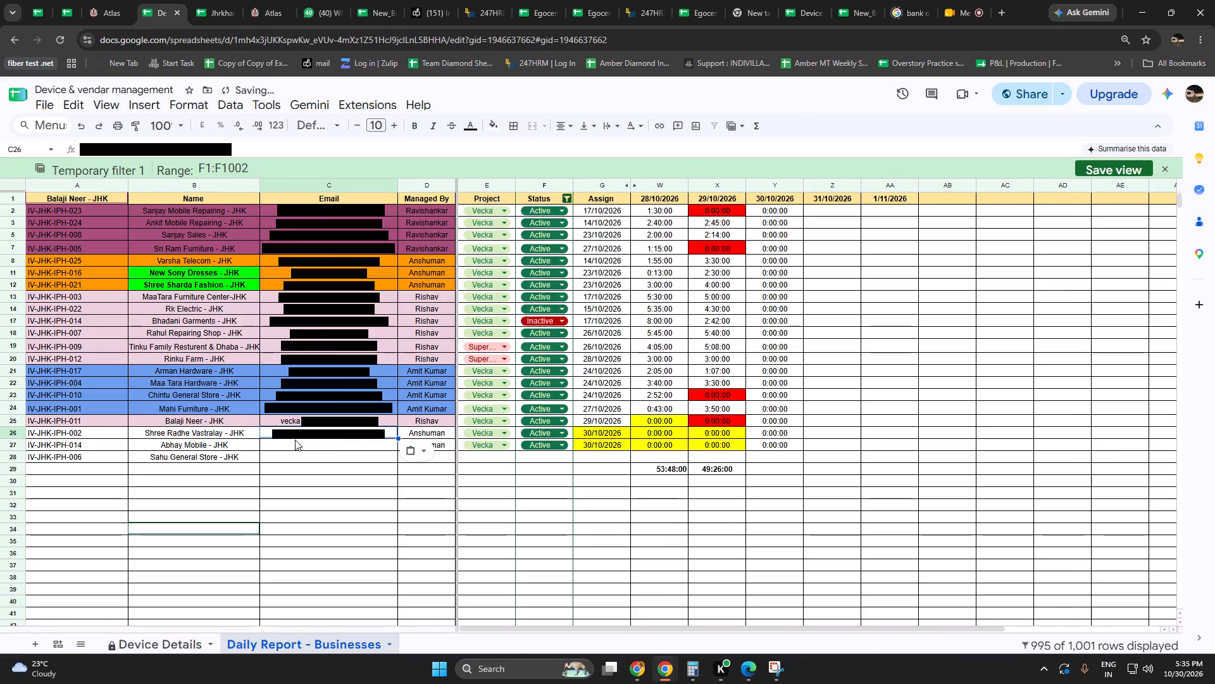
left_click(238, 446)
key("ctrl+c")
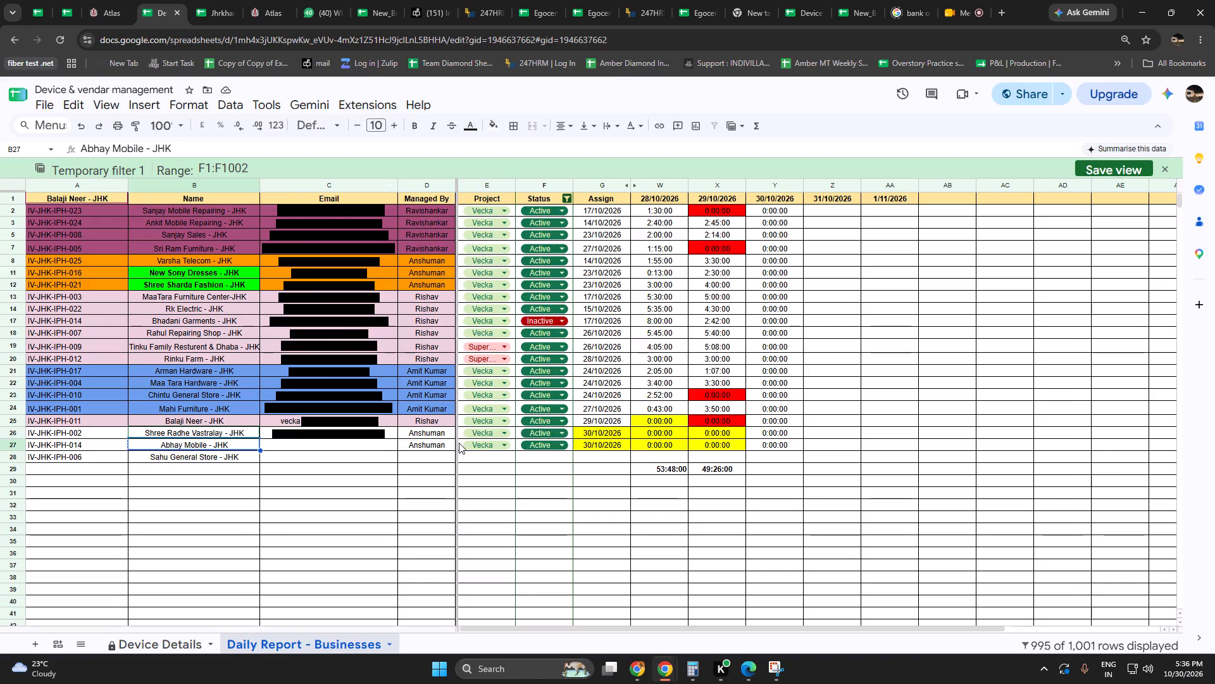
left_click(279, 0)
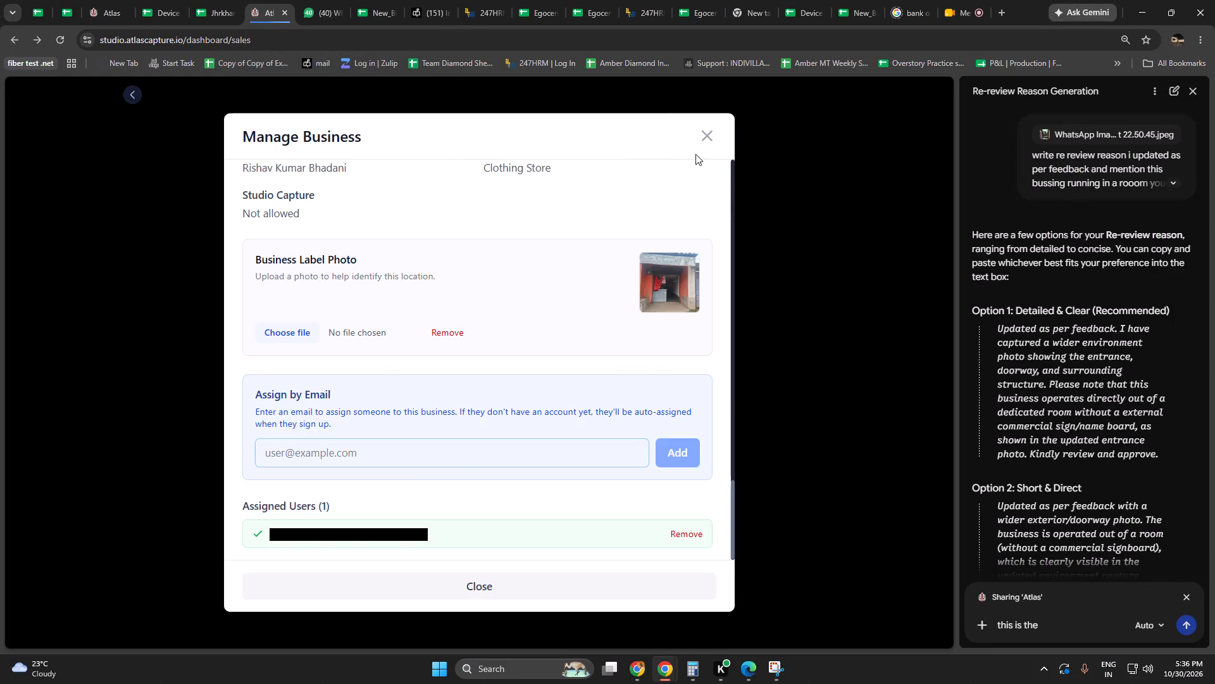
left_click(704, 132)
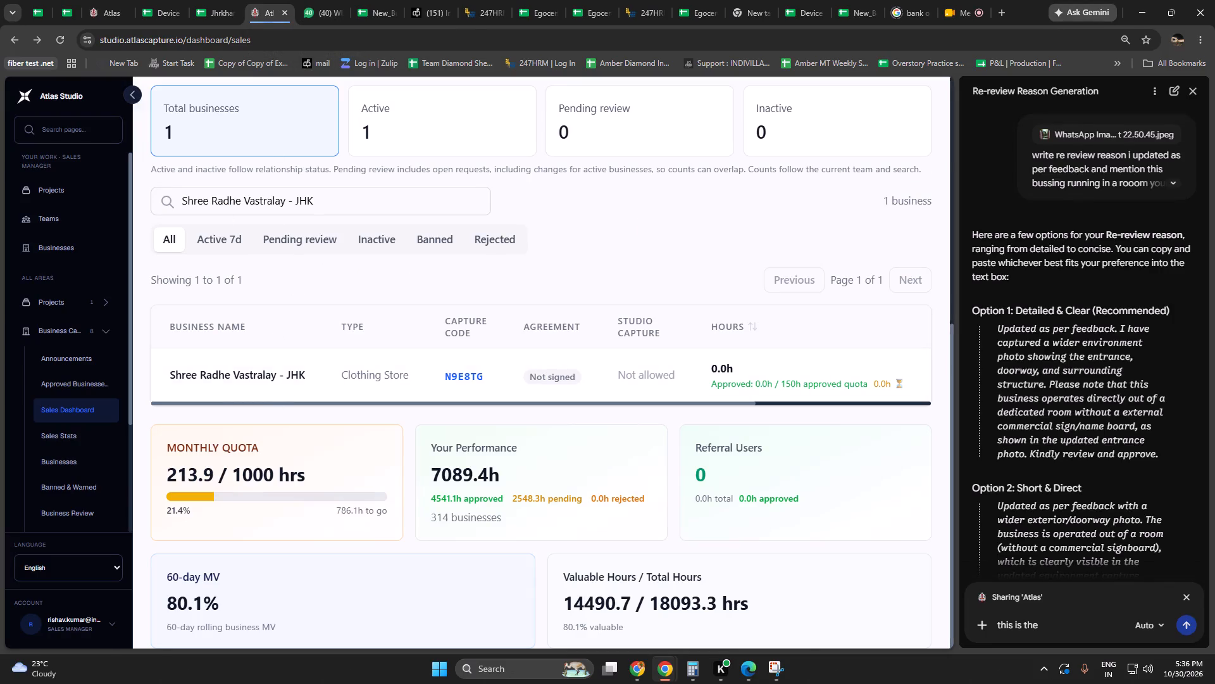
left_click_drag(348, 200, 90, 201)
key("ctrl+v")
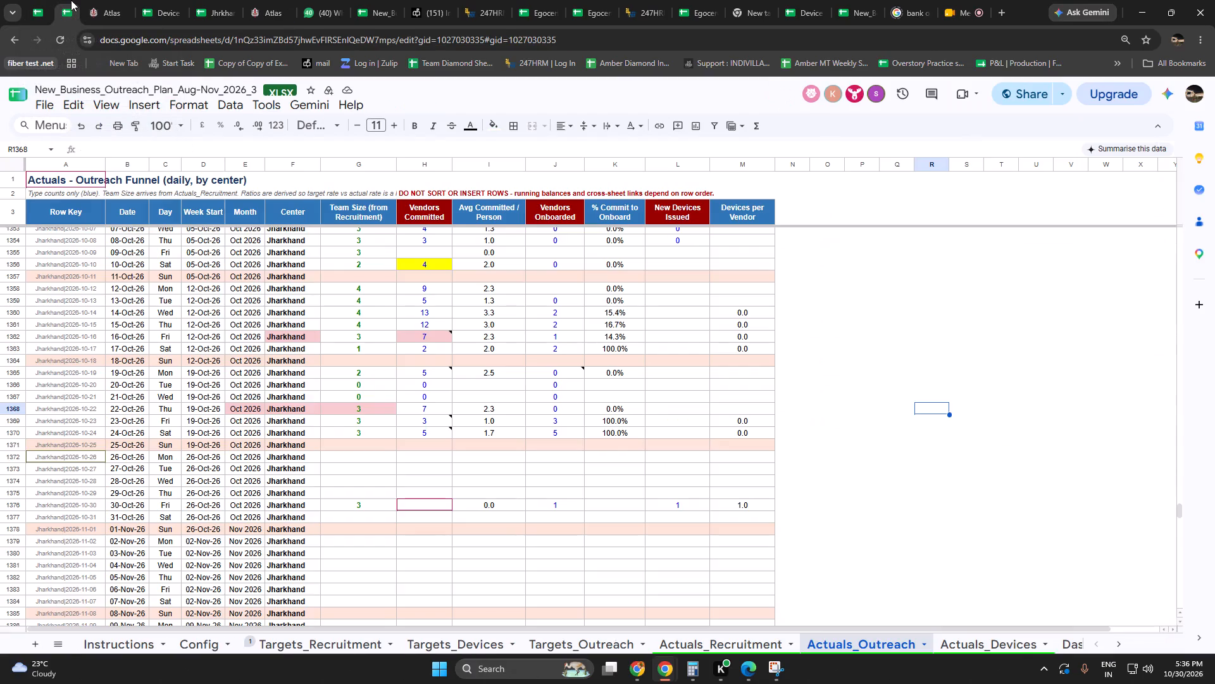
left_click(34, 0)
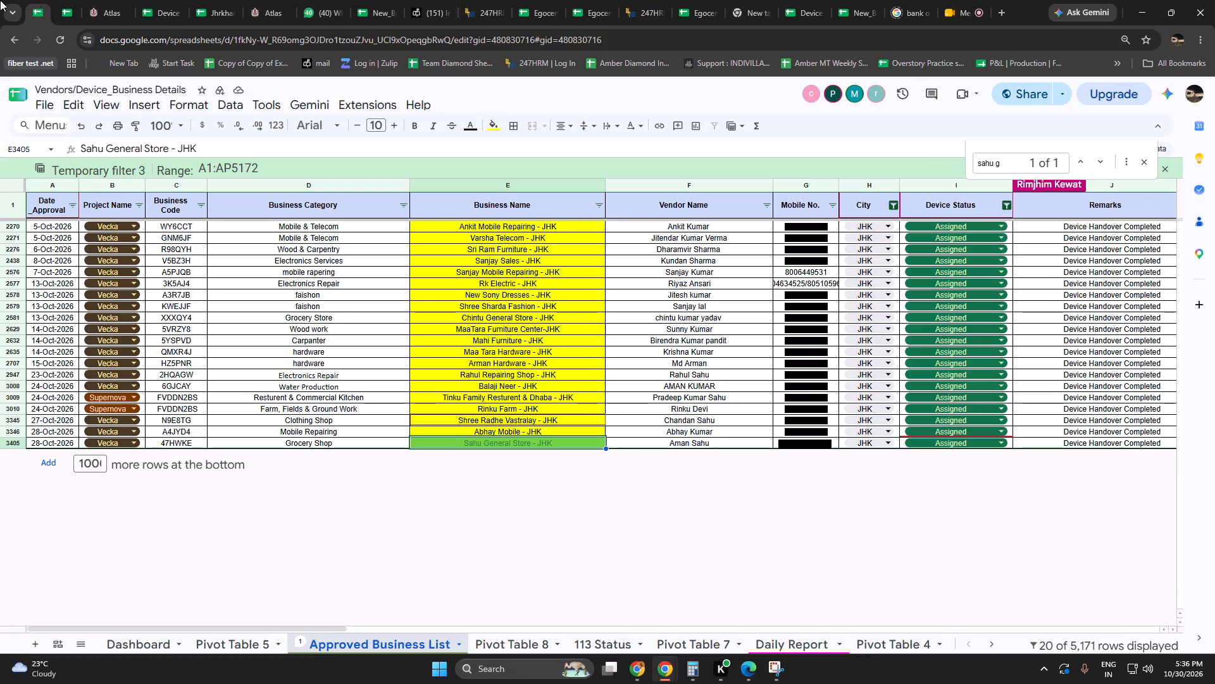
Look up Sahu General Store - JHK from the daily report in the Atlas sales dashboard and copy its assigned user's email.
left_click(171, 0)
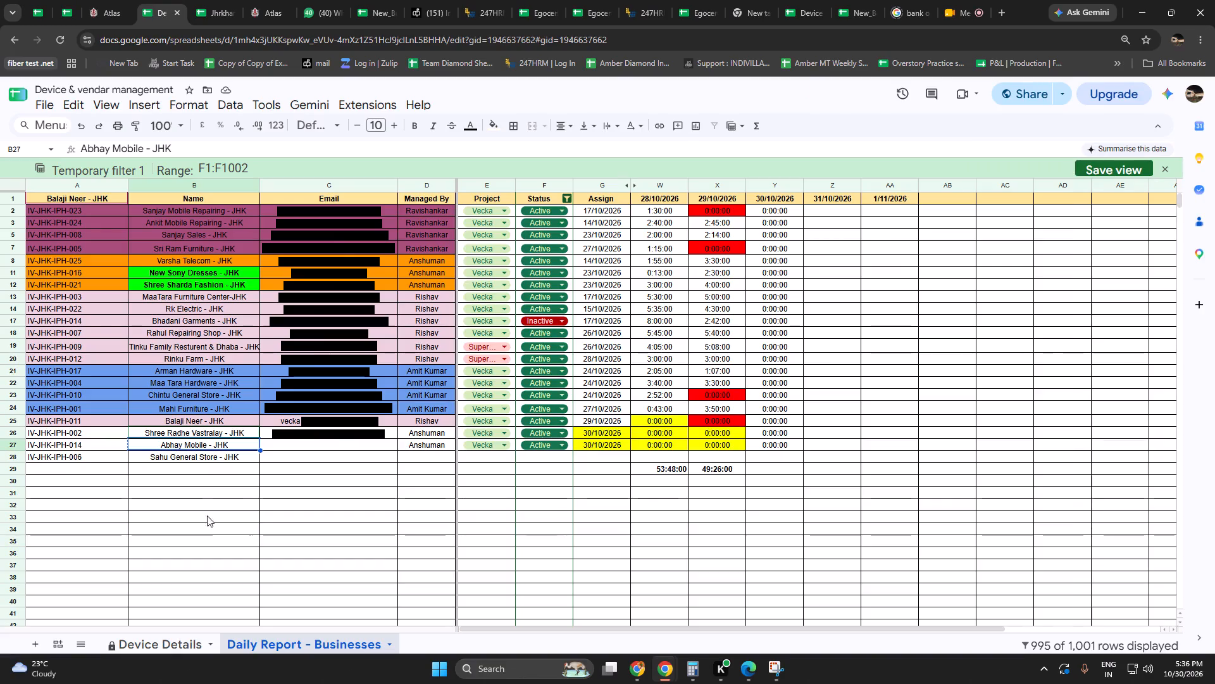
left_click(199, 461)
key("ctrl+c")
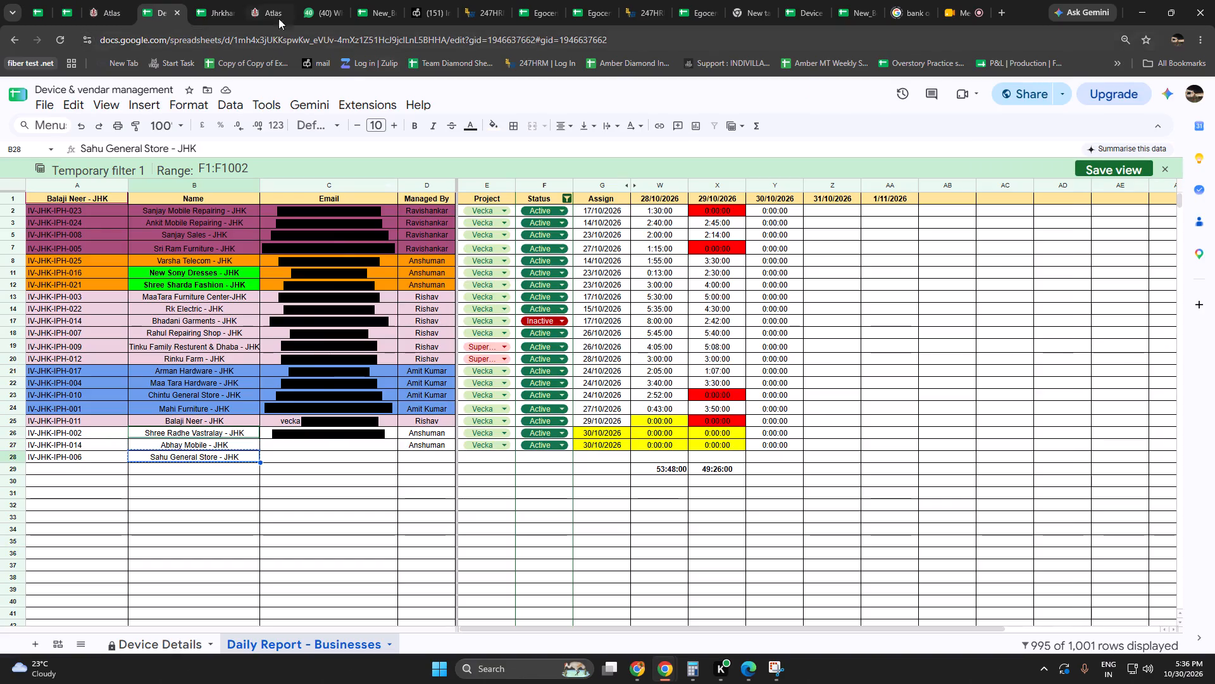
left_click(255, 0)
left_click_drag(300, 194, 111, 191)
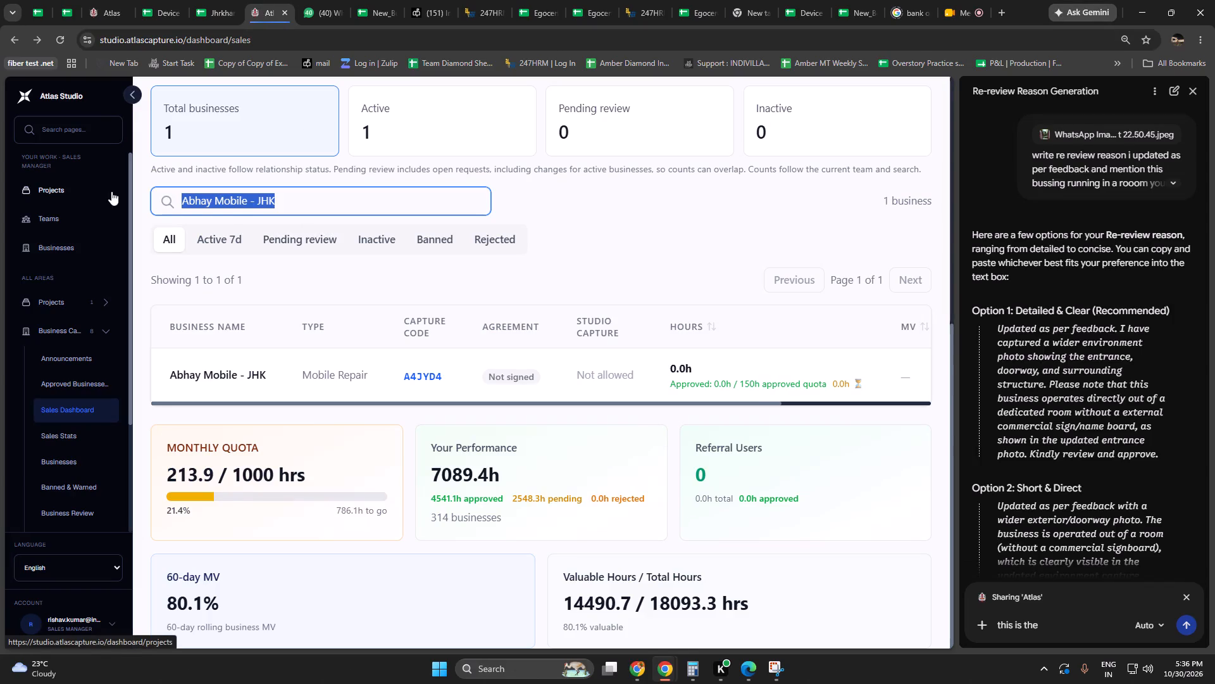
key("ctrl+v")
left_click(701, 366)
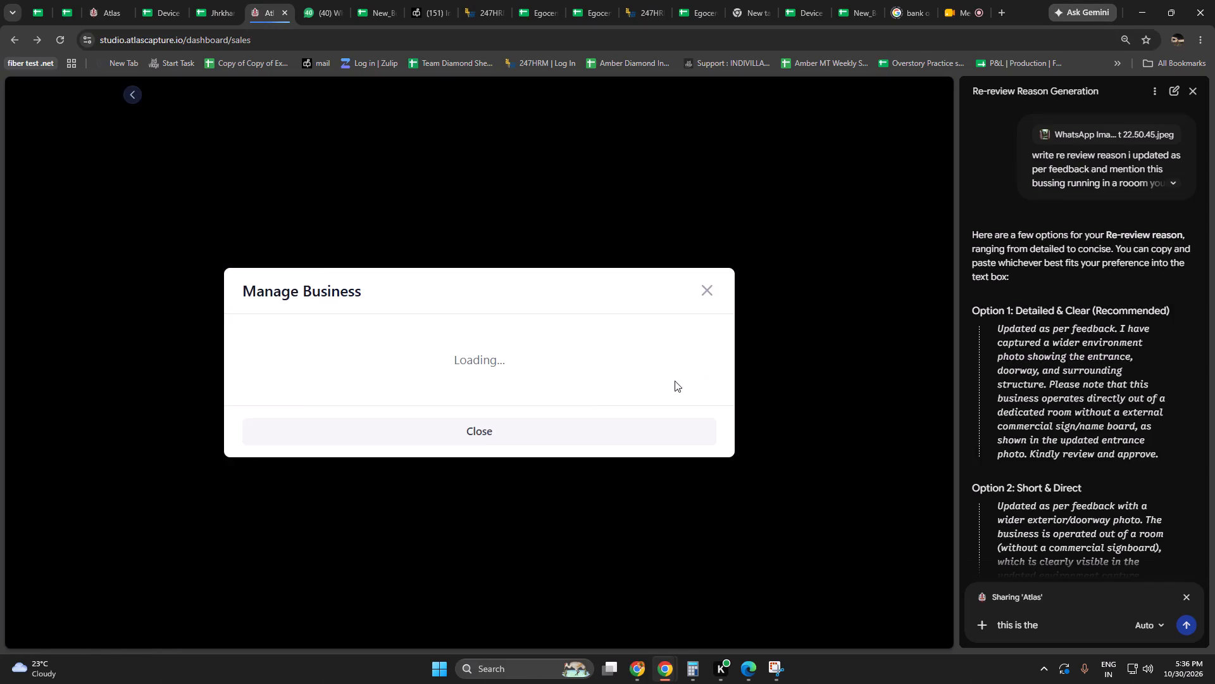
scroll(550, 394, "down", 9)
left_click_drag(414, 535, 252, 542)
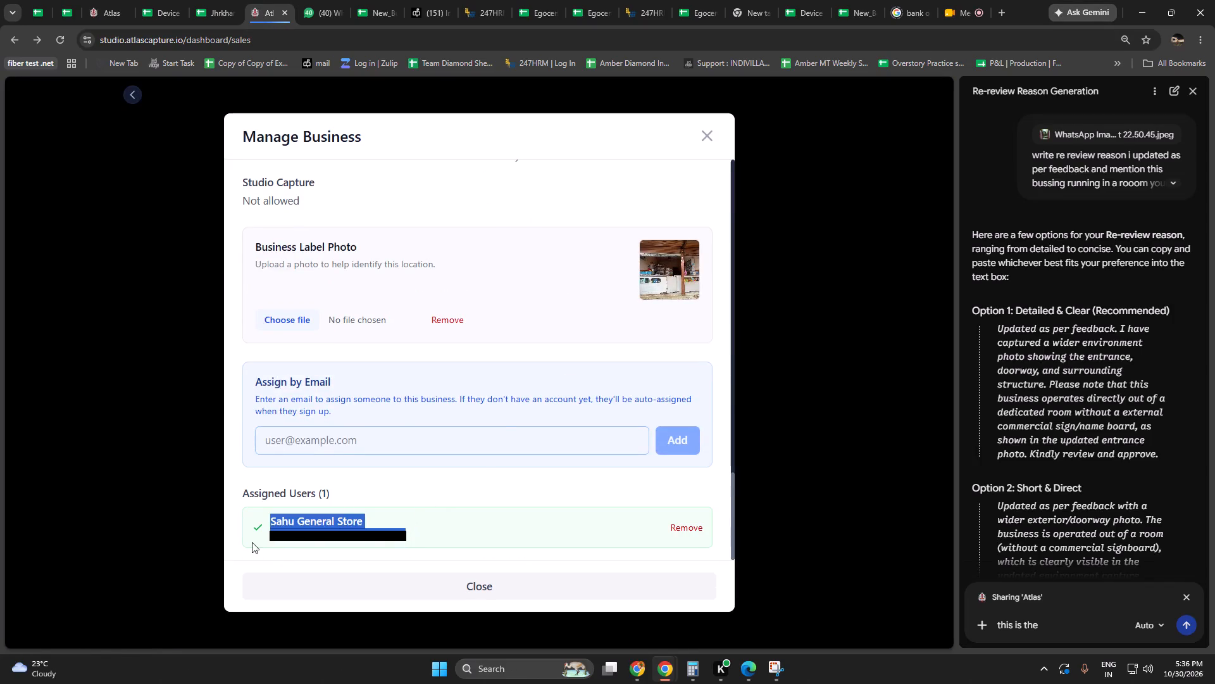
left_click_drag(252, 542, 259, 554)
key("ctrl+c")
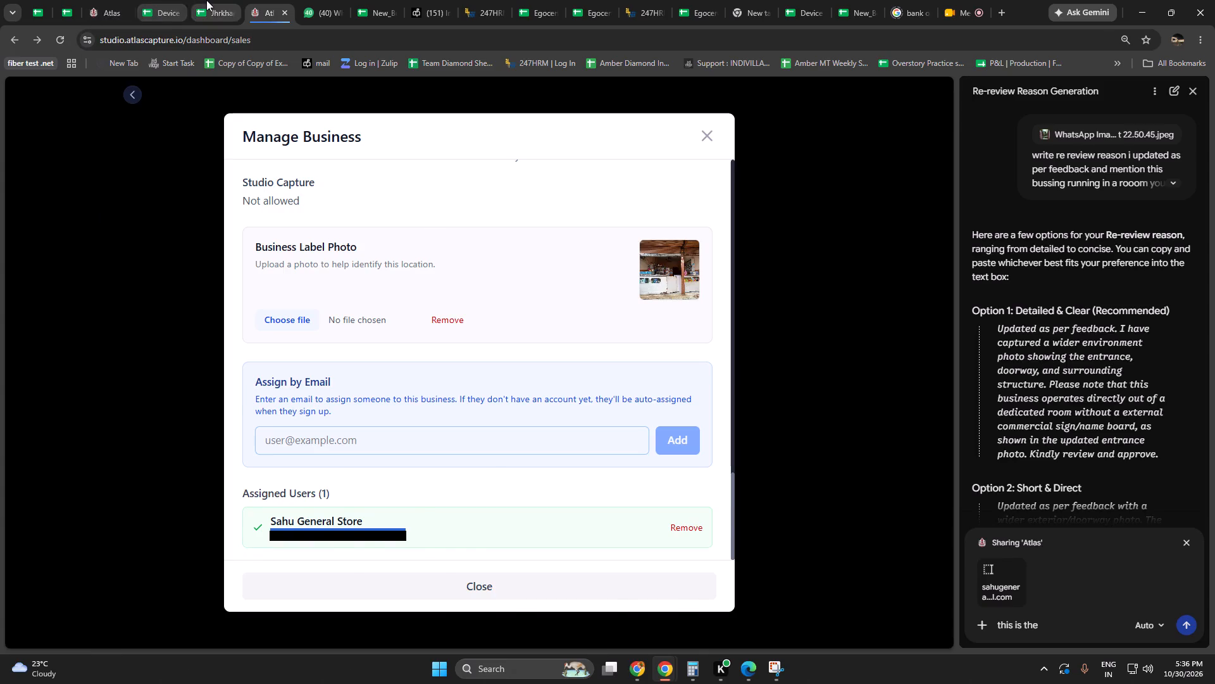
Paste the copied email as plain values into C28 of Daily Report - Businesses for Sahu General Store - JHK.
left_click(206, 0)
left_click(158, 0)
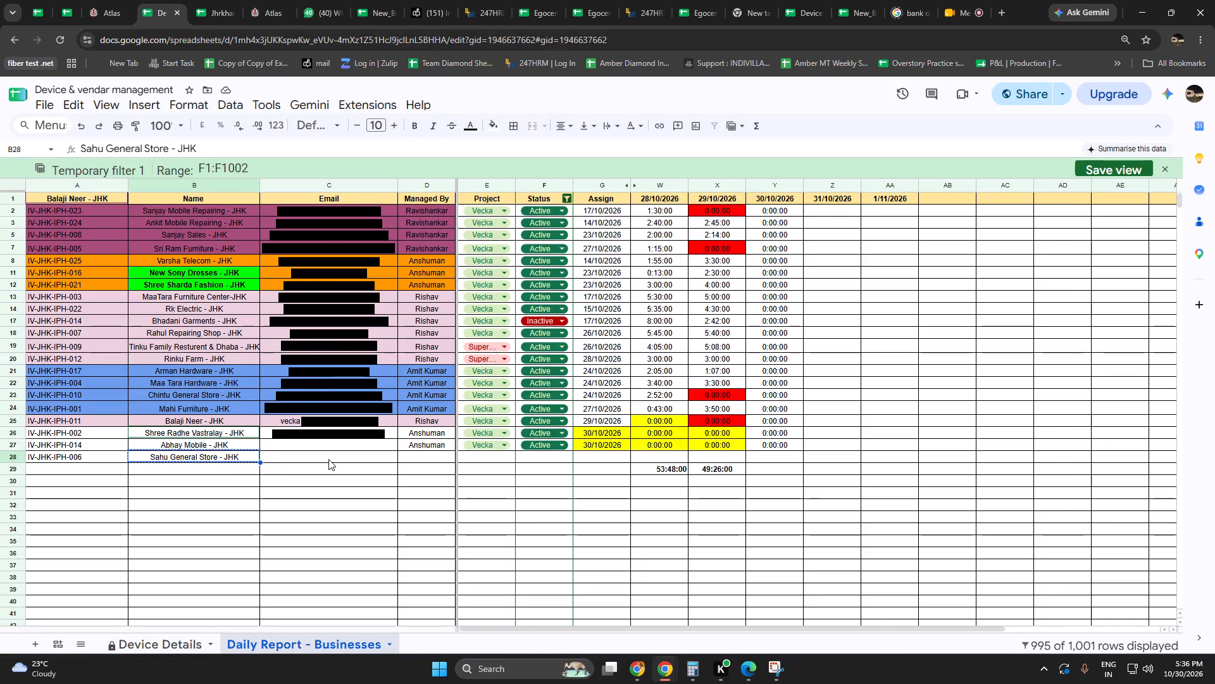
left_click(328, 459)
key("ctrl+shift+v")
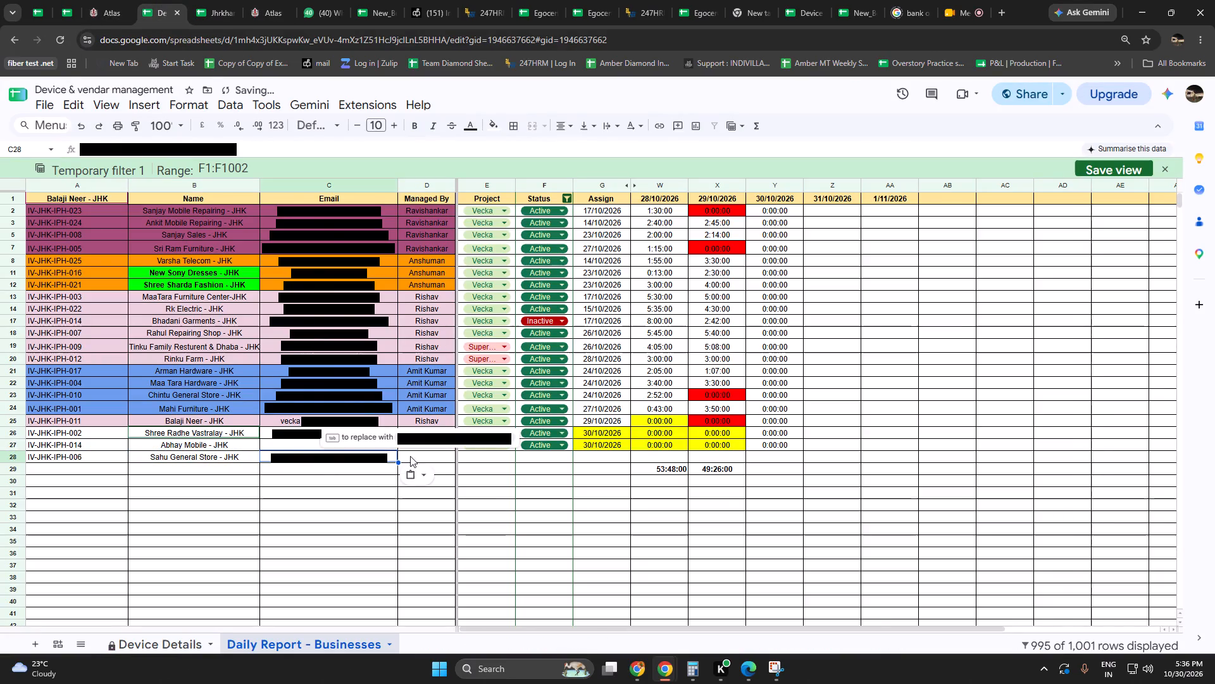
Fill the Managed By entry from D27 down into D28 for Sahu General Store - JHK.
left_click(433, 454)
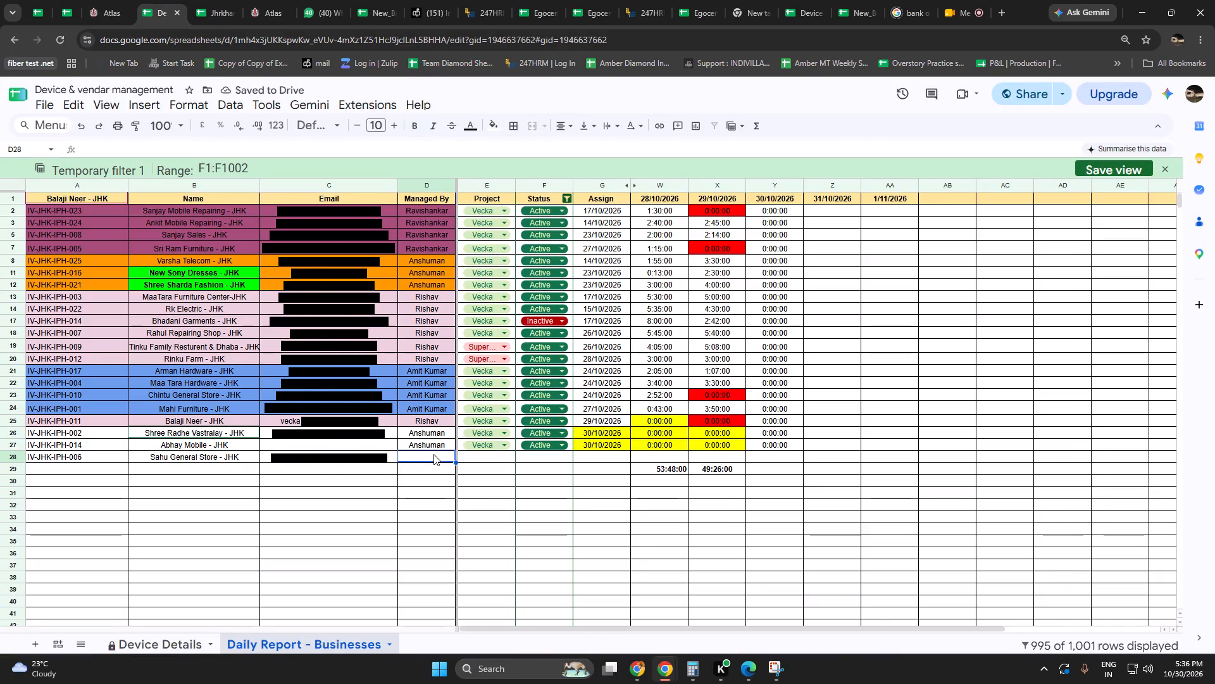
left_click_drag(421, 443, 416, 455)
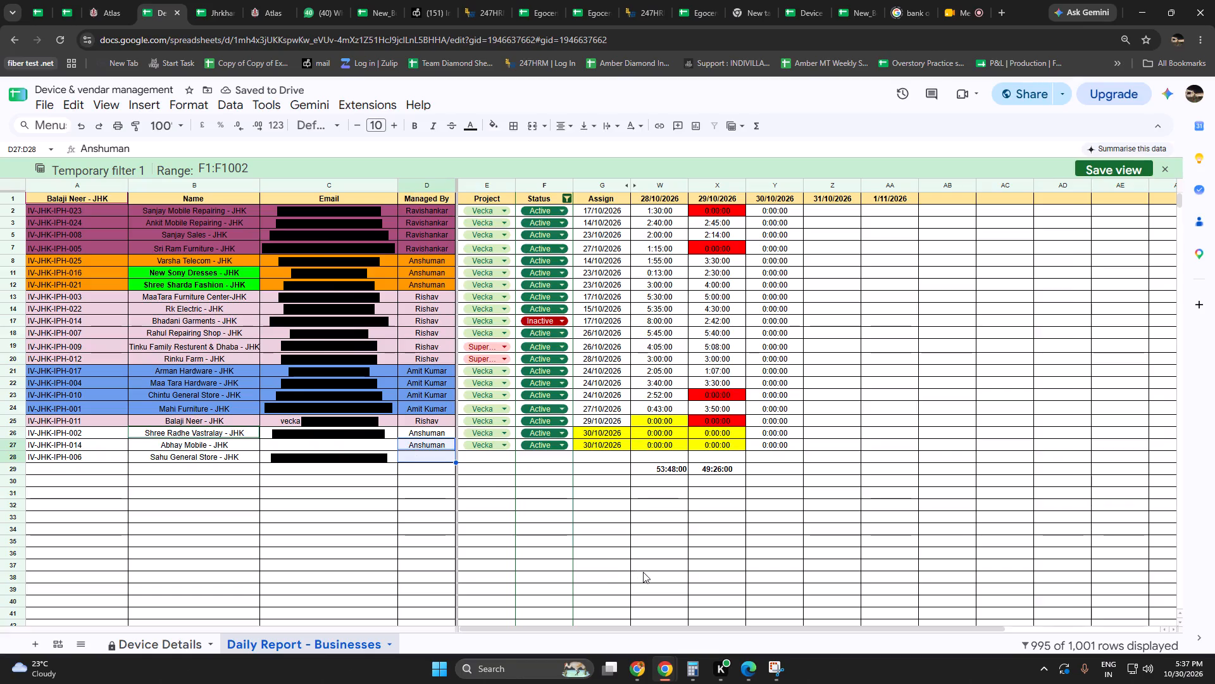